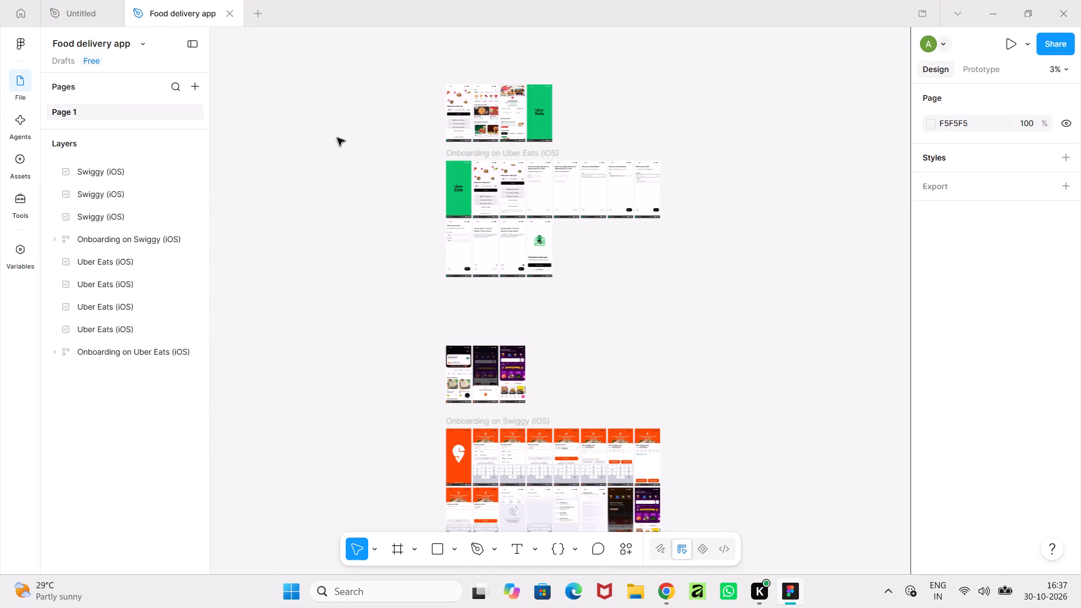
# Switch to the Untitled file and look over the colour palette in Frame 1.
pyautogui.click(82, 12)
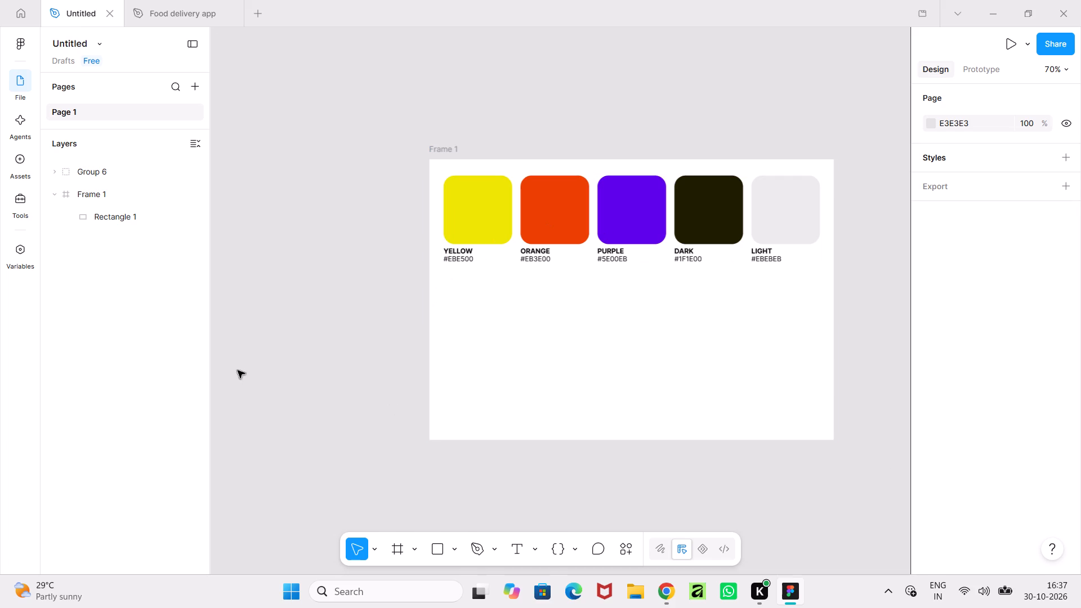
pyautogui.click(383, 370)
pyautogui.keyDown('ctrl'); pyautogui.scroll(-6, 383, 370); pyautogui.keyUp('ctrl')
pyautogui.moveTo(700, 397); pyautogui.dragTo(789, 227, button='middle')
pyautogui.keyDown('ctrl'); pyautogui.scroll(-3, 748, 244); pyautogui.keyUp('ctrl')
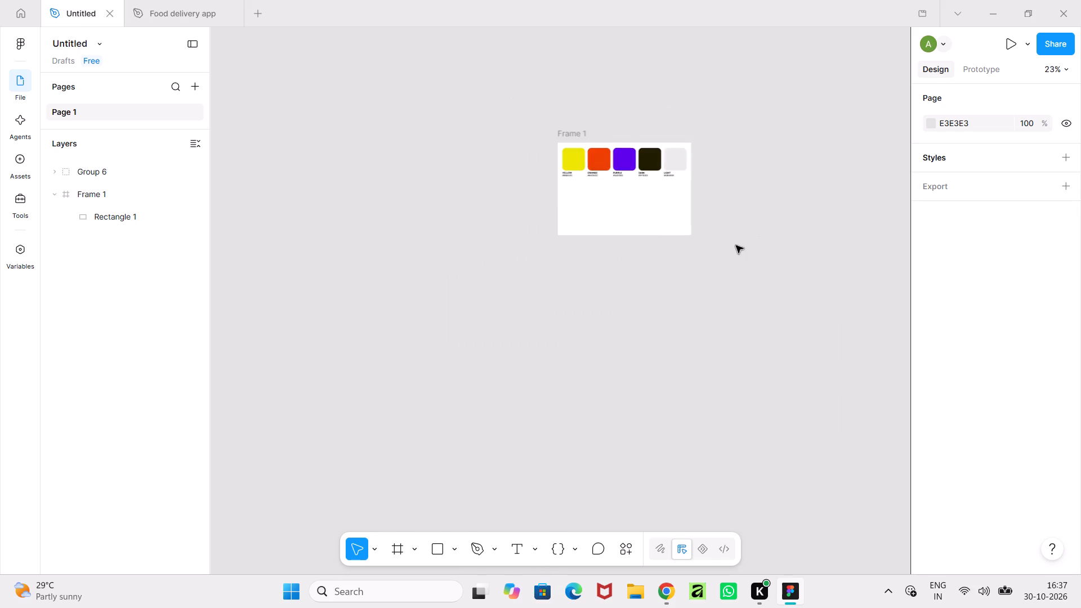
pyautogui.keyDown('ctrl'); pyautogui.scroll(10, 736, 245); pyautogui.keyUp('ctrl')
pyautogui.moveTo(709, 260); pyautogui.dragTo(821, 607, button='middle')
pyautogui.keyDown('ctrl'); pyautogui.scroll(-2, 461, 218); pyautogui.keyUp('ctrl')
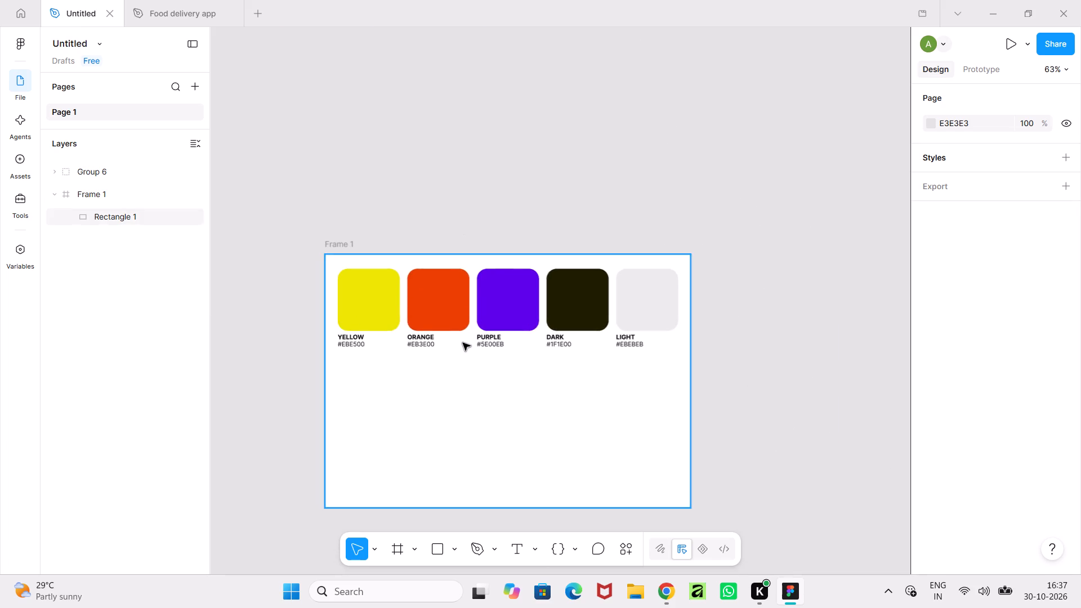
pyautogui.keyDown('ctrl'); pyautogui.scroll(6, 463, 343); pyautogui.keyUp('ctrl')
pyautogui.moveTo(511, 356); pyautogui.dragTo(579, 218, button='middle')
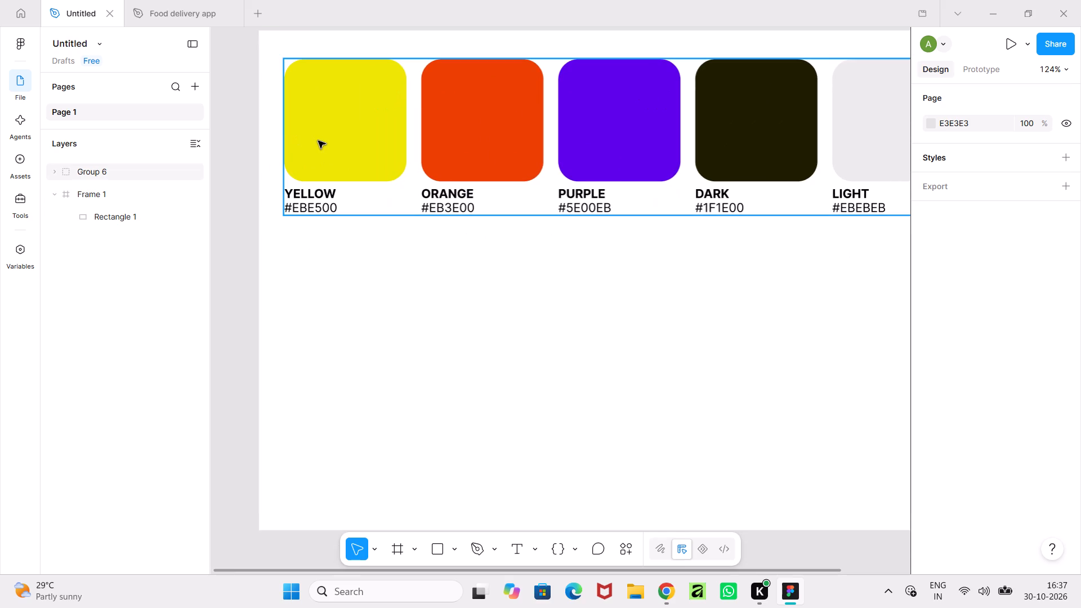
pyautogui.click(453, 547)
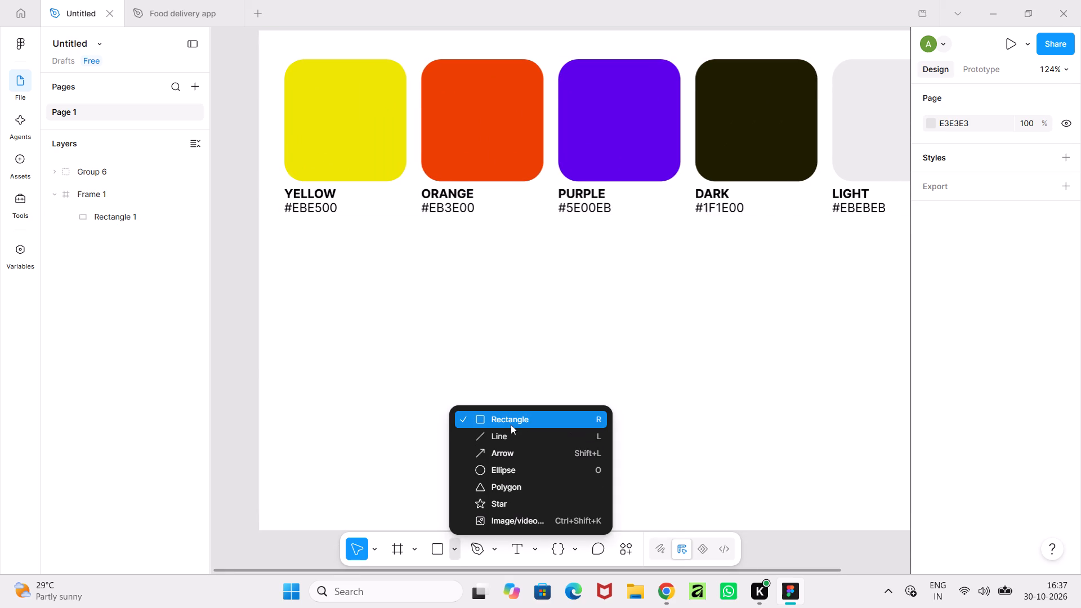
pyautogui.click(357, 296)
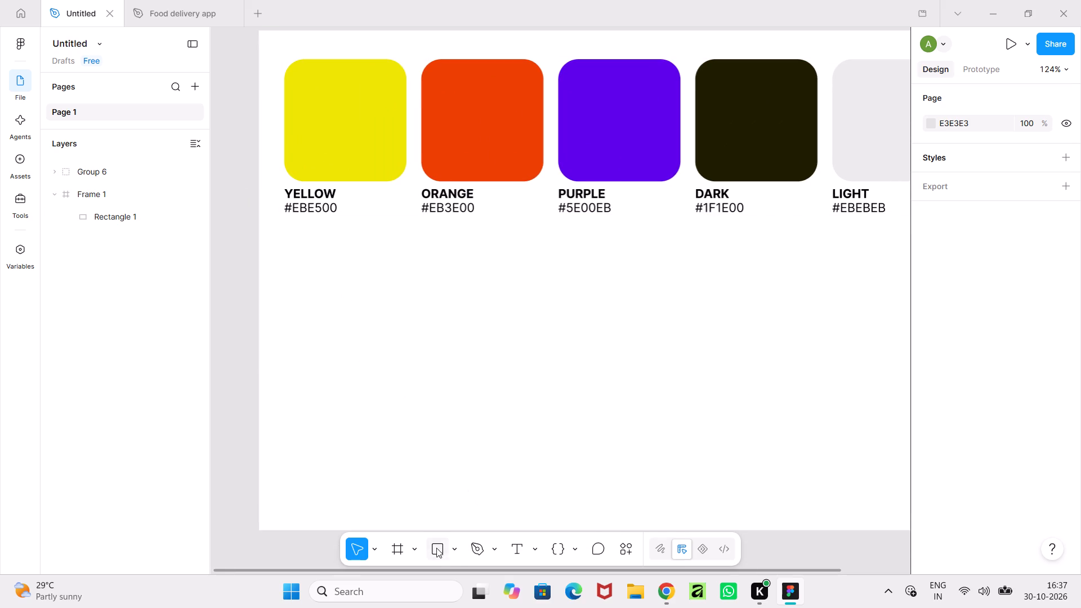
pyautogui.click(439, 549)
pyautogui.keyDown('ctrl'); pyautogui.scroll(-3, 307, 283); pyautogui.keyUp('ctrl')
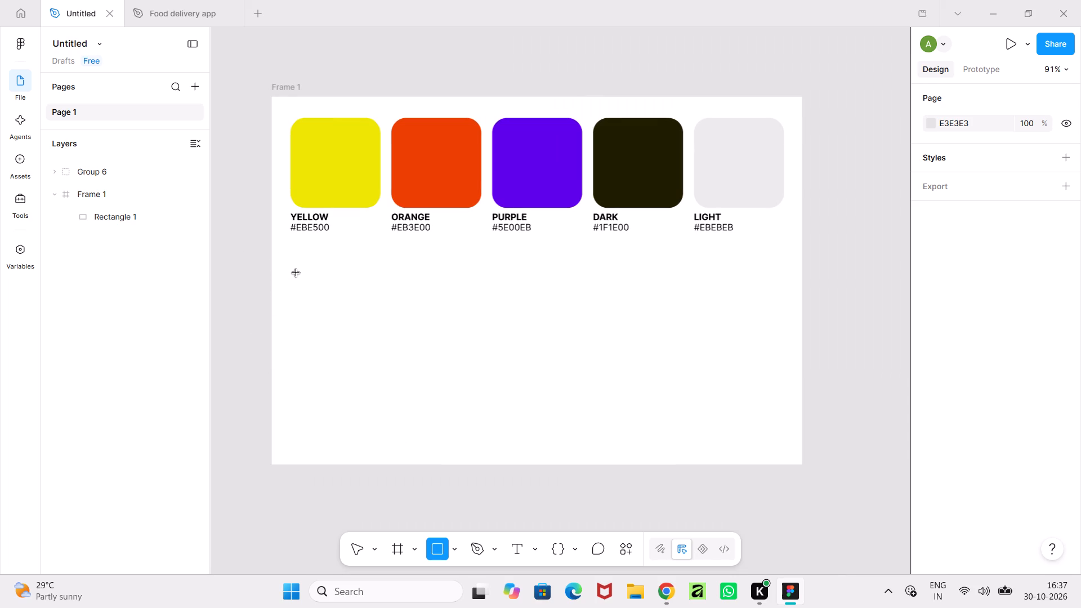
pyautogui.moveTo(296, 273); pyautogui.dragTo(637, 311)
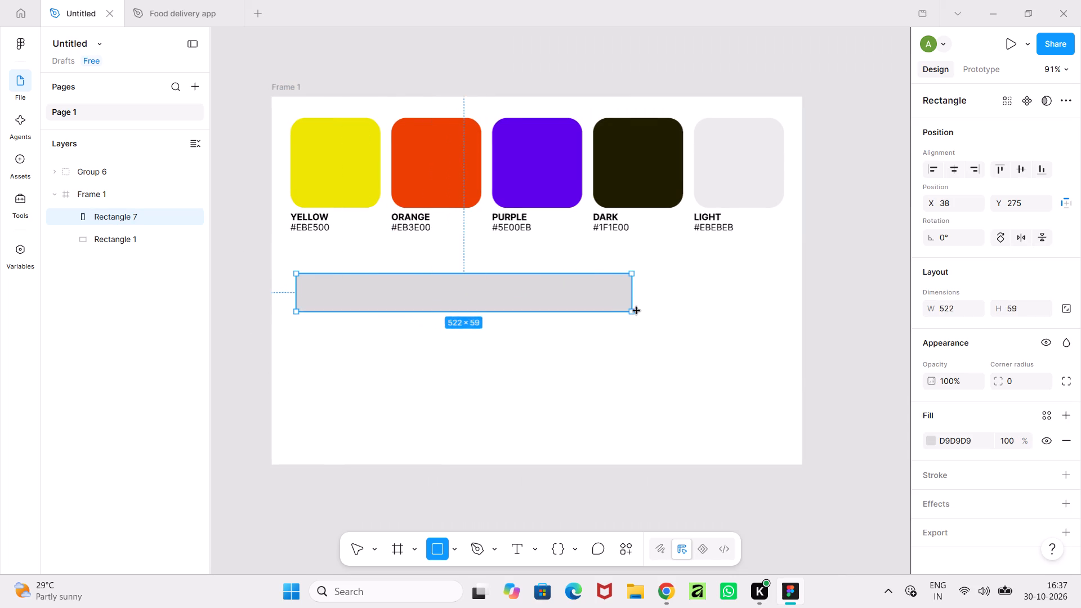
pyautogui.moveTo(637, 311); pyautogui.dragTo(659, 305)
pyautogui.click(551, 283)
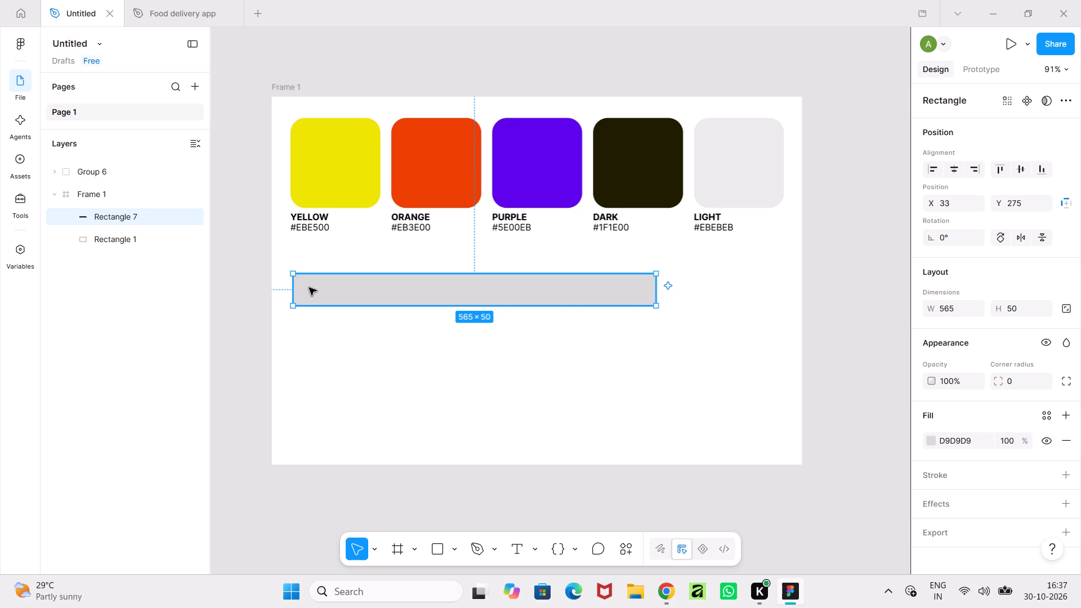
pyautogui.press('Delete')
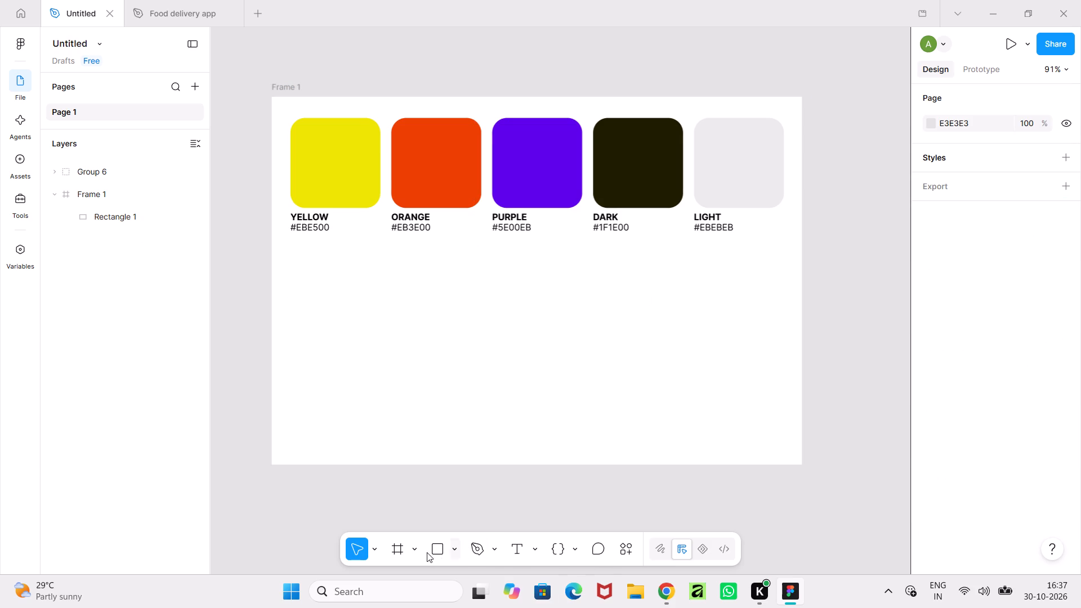
# Draw a wide rectangle about 554 × 51 below the colour swatches, its left edge aligned with the yellow swatch.
pyautogui.click(437, 547)
pyautogui.moveTo(287, 270); pyautogui.dragTo(303, 284)
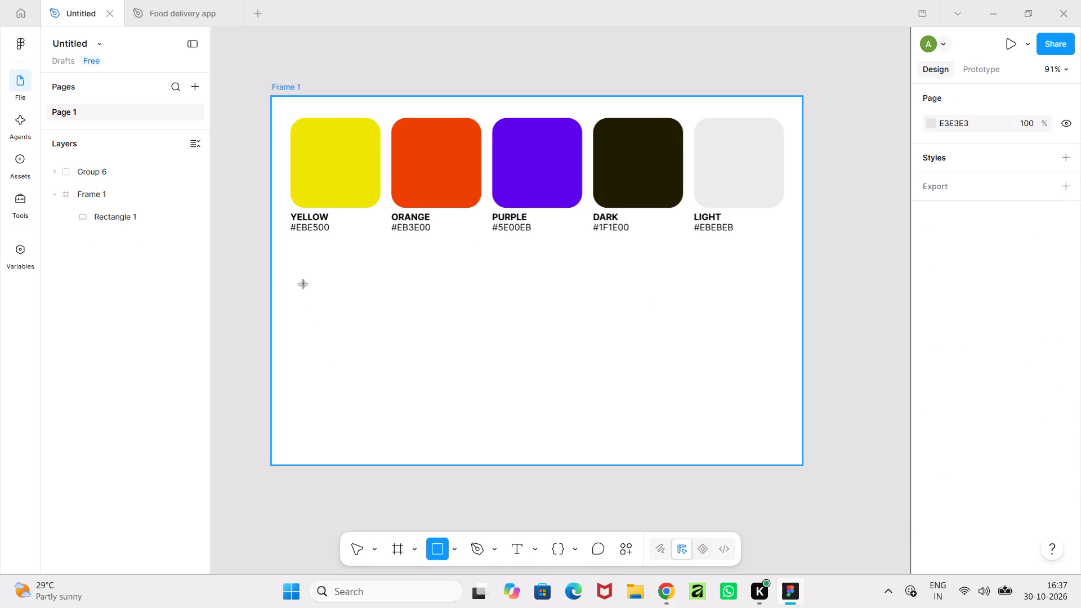
pyautogui.moveTo(303, 284); pyautogui.dragTo(618, 298)
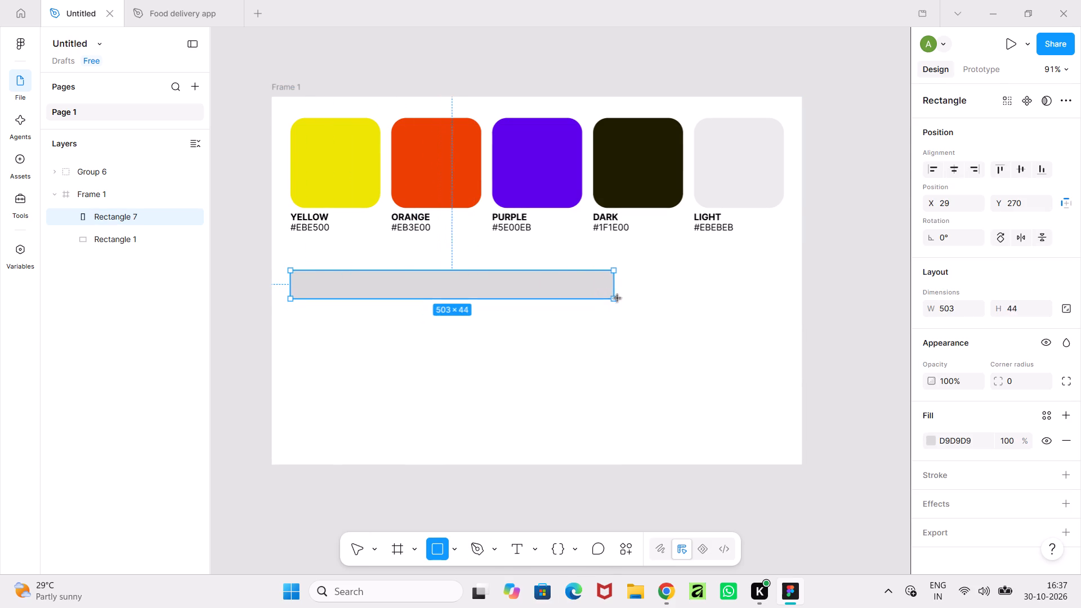
pyautogui.moveTo(618, 298); pyautogui.dragTo(647, 303)
pyautogui.click(311, 287)
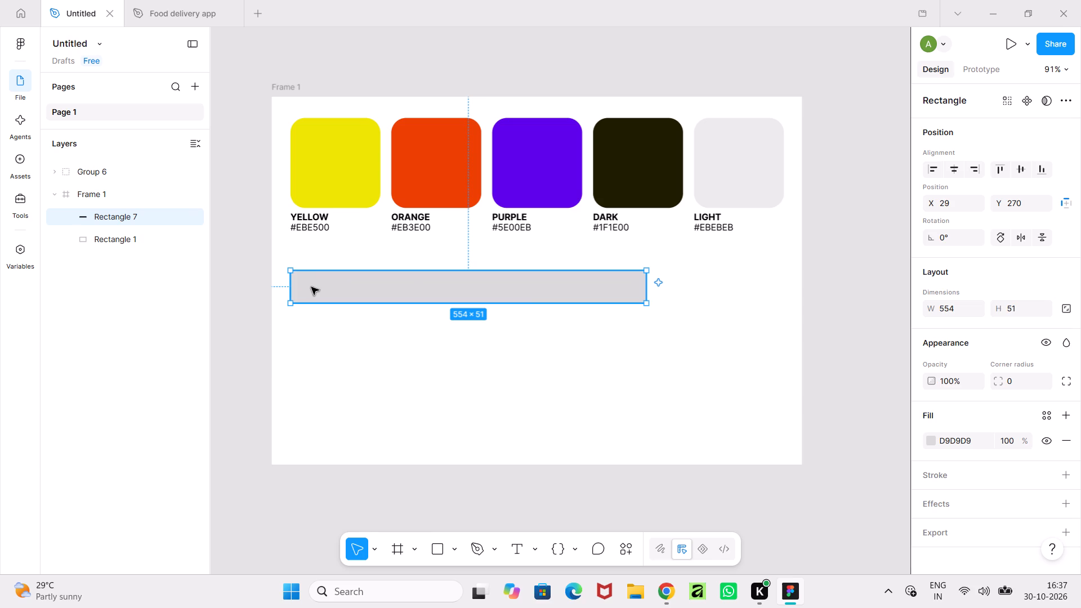
# Round the new grey bar's corners with a corner radius of 34.
pyautogui.click(251, 353)
pyautogui.click(359, 292)
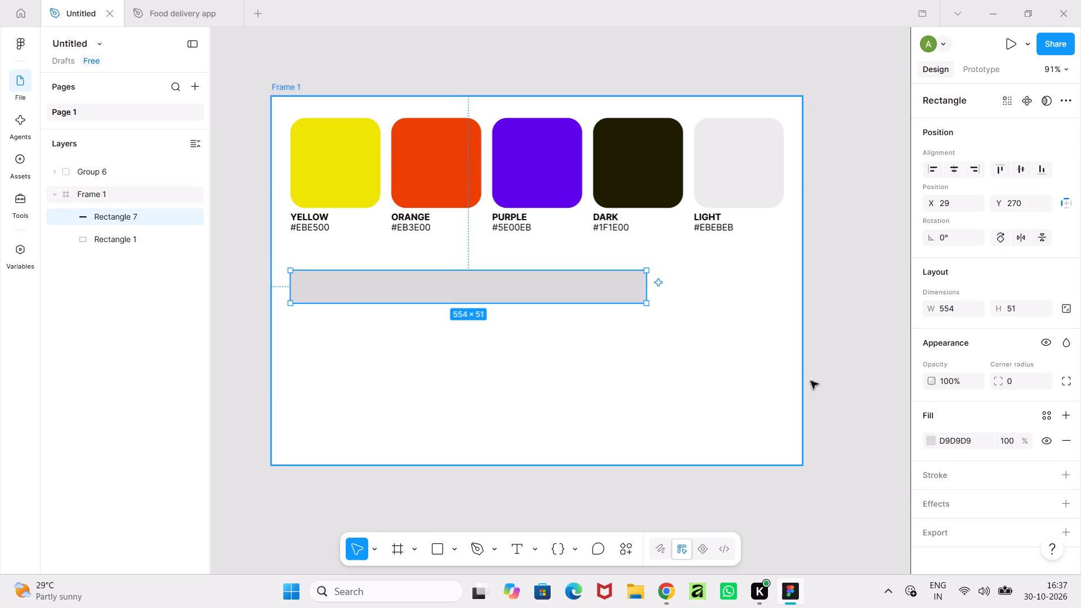
pyautogui.moveTo(995, 382); pyautogui.dragTo(667, 290)
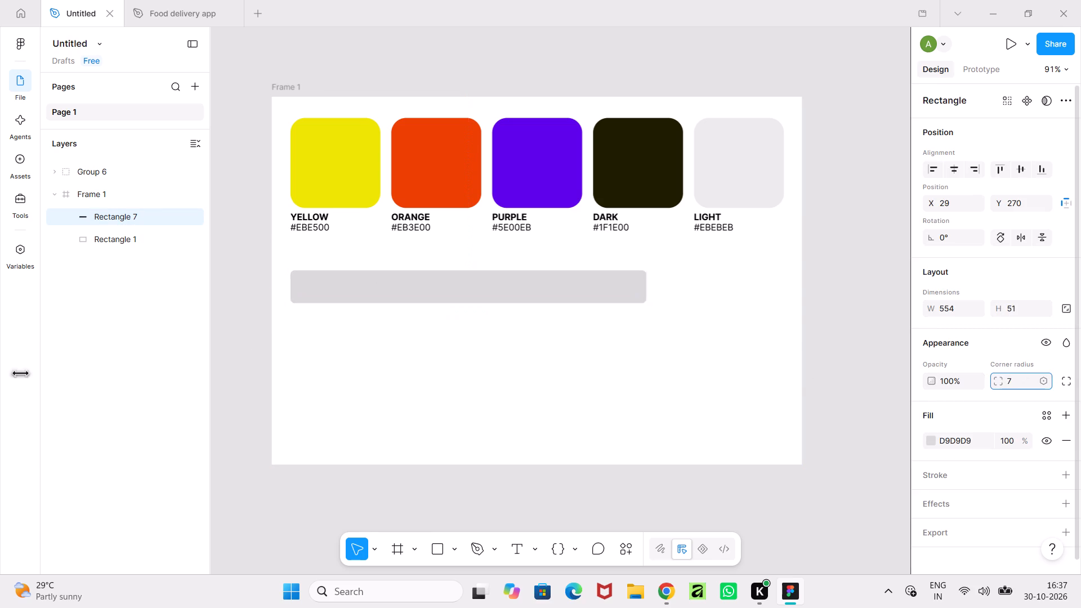
pyautogui.moveTo(667, 290); pyautogui.dragTo(636, 309)
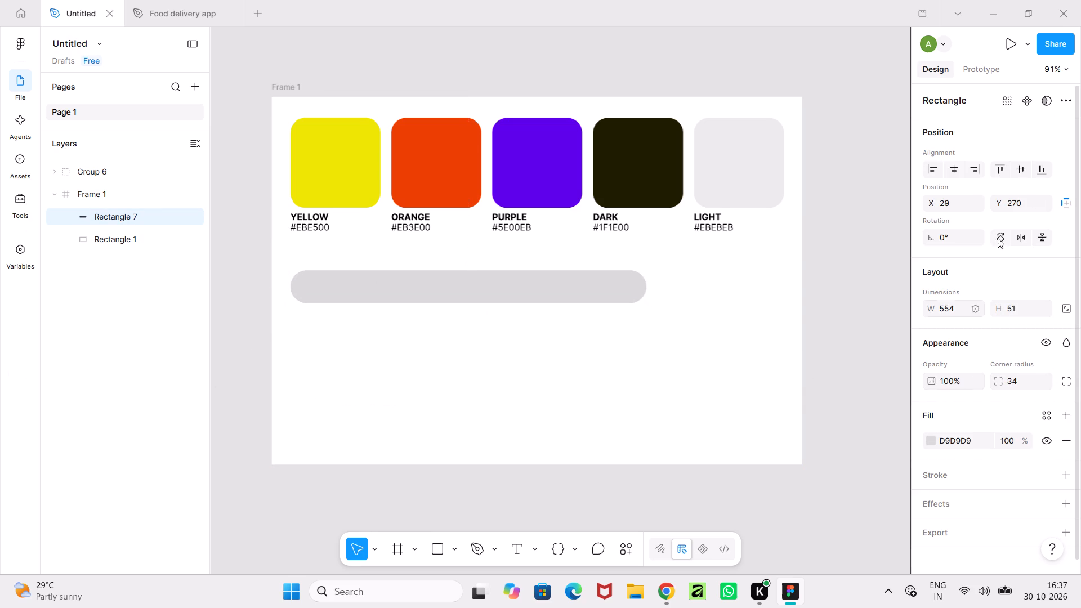
# Reduce the rounded grey bar's height to about 31, keeping its top edge in place.
pyautogui.click(514, 287)
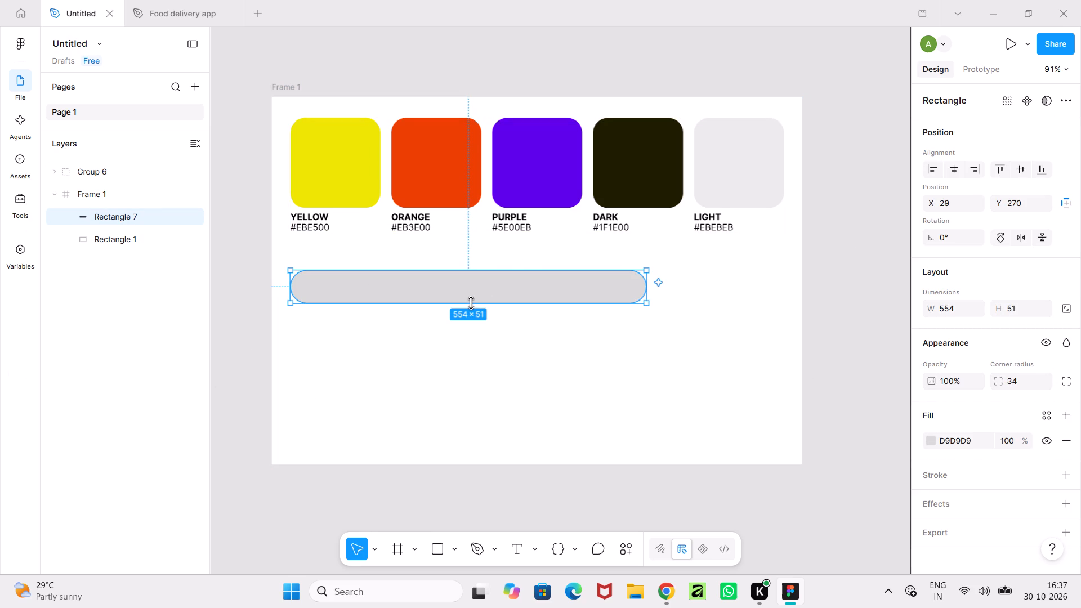
pyautogui.moveTo(471, 303); pyautogui.dragTo(474, 290)
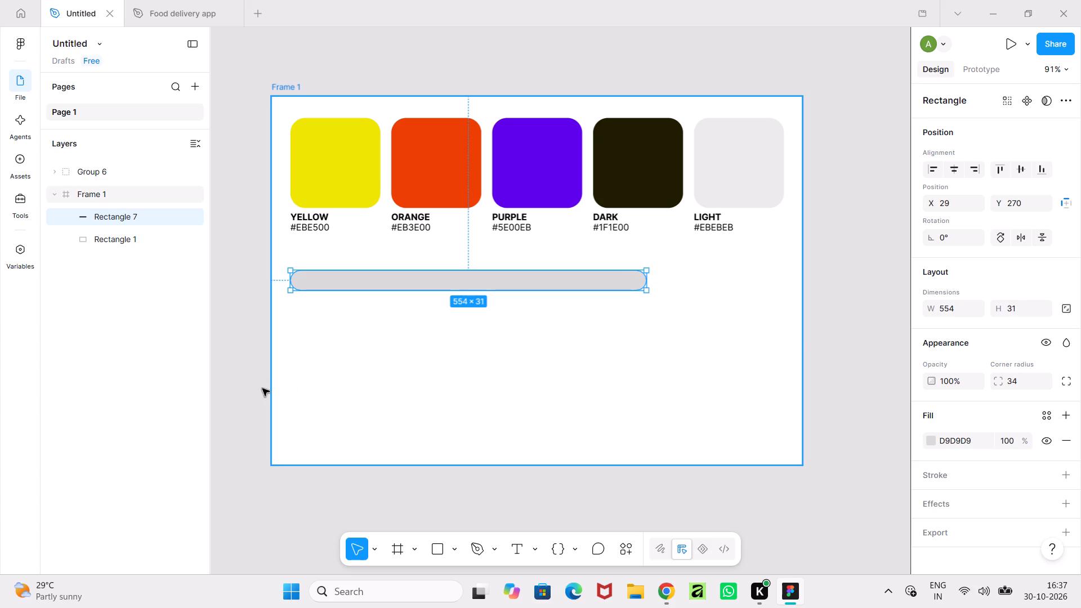
pyautogui.click(245, 388)
# Duplicate the grey bar in place and shorten the copy from its right end to about 423 wide.
pyautogui.click(446, 277)
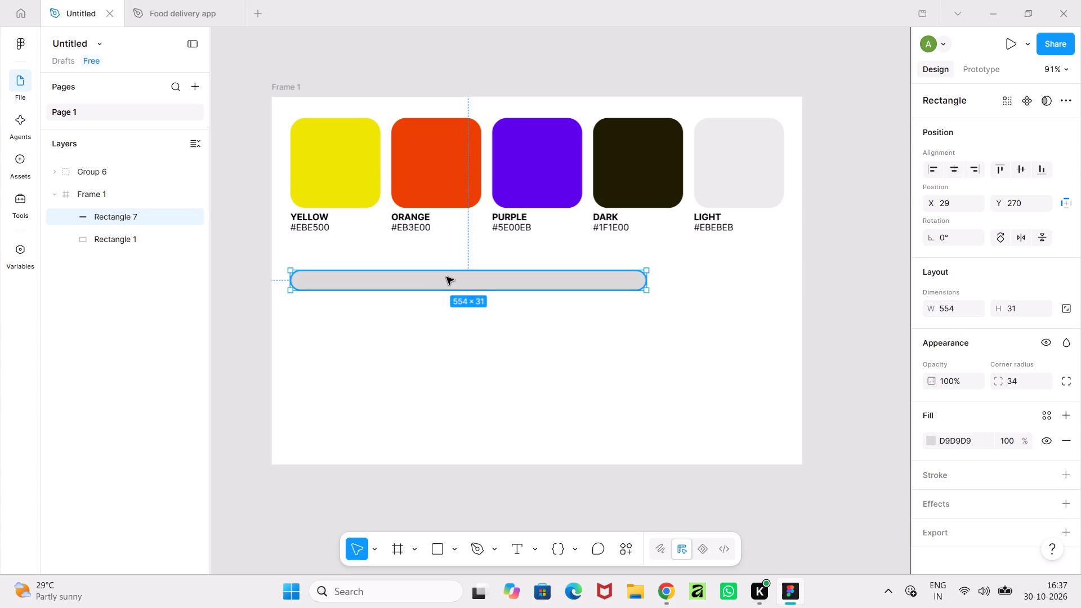
pyautogui.hotkey('ctrl', 'c')
pyautogui.hotkey('ctrl', 'v')
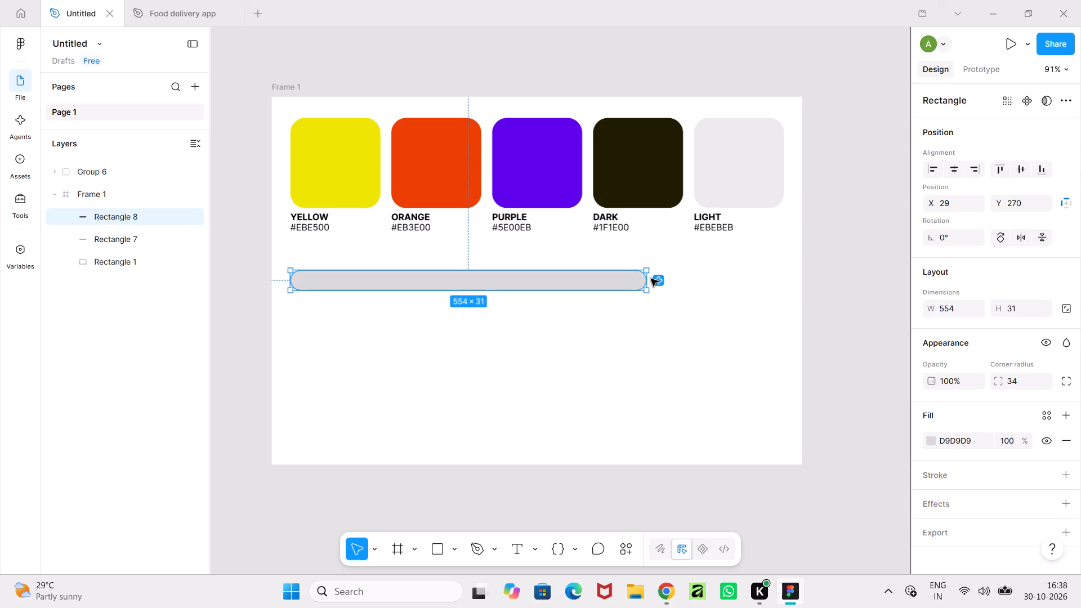
pyautogui.moveTo(648, 280); pyautogui.dragTo(613, 283)
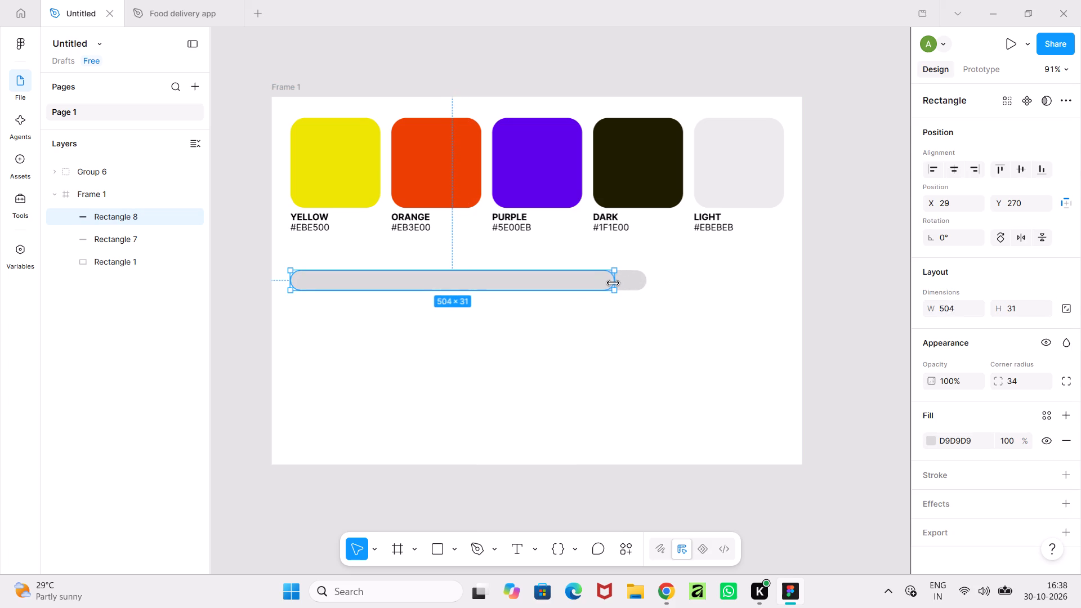
pyautogui.moveTo(613, 283); pyautogui.dragTo(579, 283)
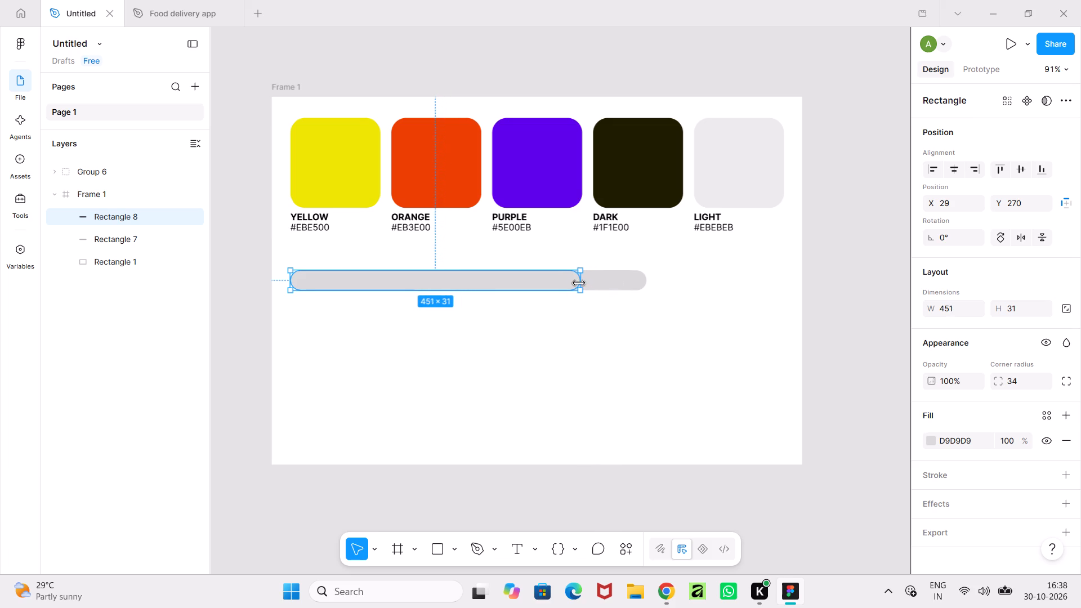
pyautogui.moveTo(579, 283); pyautogui.dragTo(562, 284)
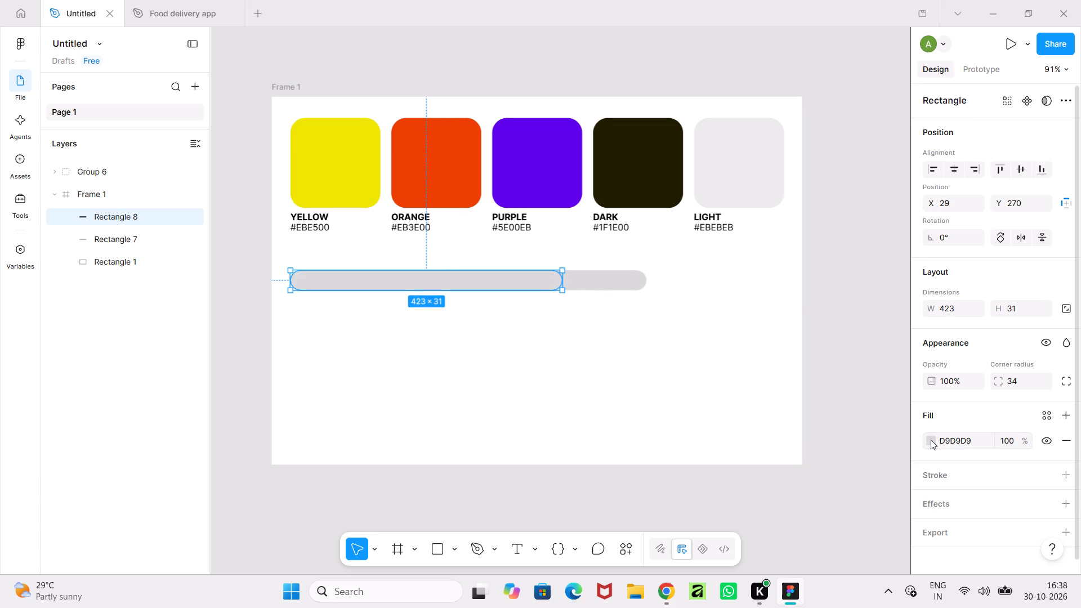
# Fill the shortened bar with the palette yellow EBE500.
pyautogui.click(931, 440)
pyautogui.click(828, 547)
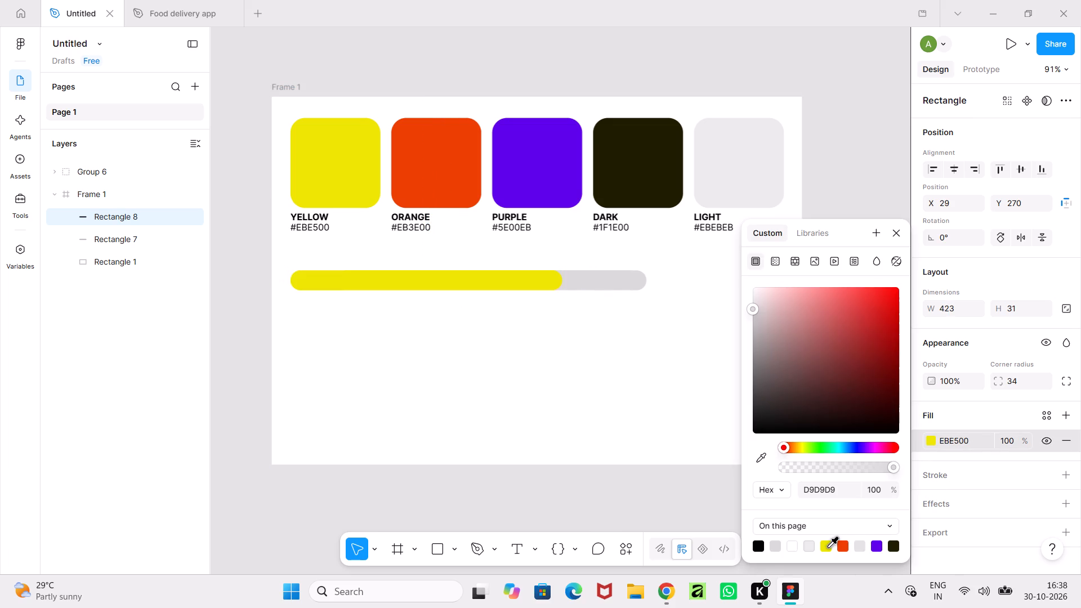
# Duplicate the full-width grey bar and place the copy directly below the yellow progress bar at about Y 328.
pyautogui.click(615, 288)
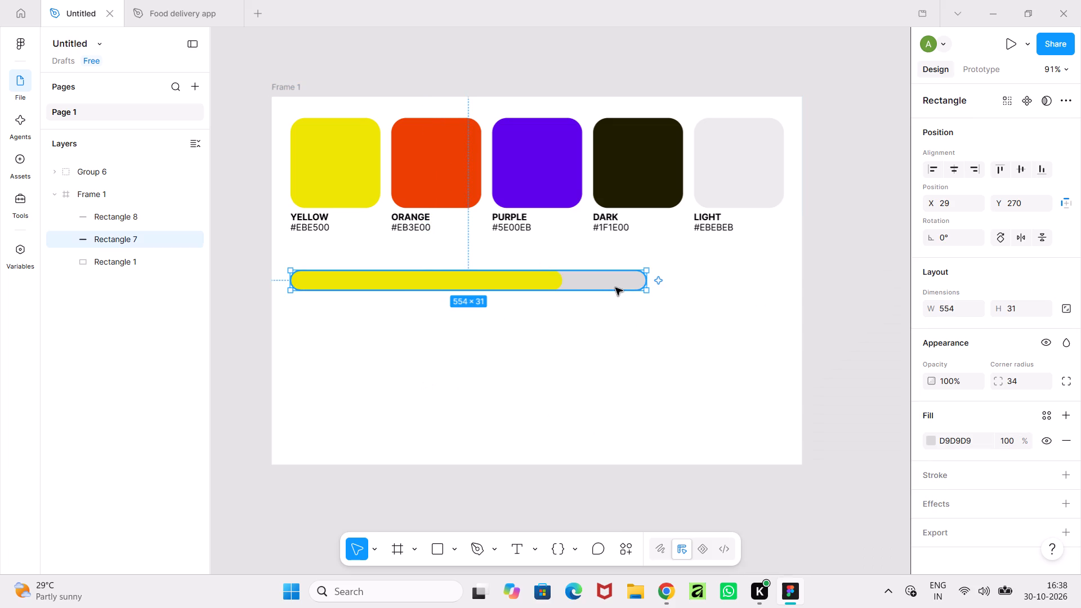
pyautogui.hotkey('ctrl', 'c')
pyautogui.hotkey('ctrl', 'v')
pyautogui.moveTo(610, 277); pyautogui.dragTo(609, 312)
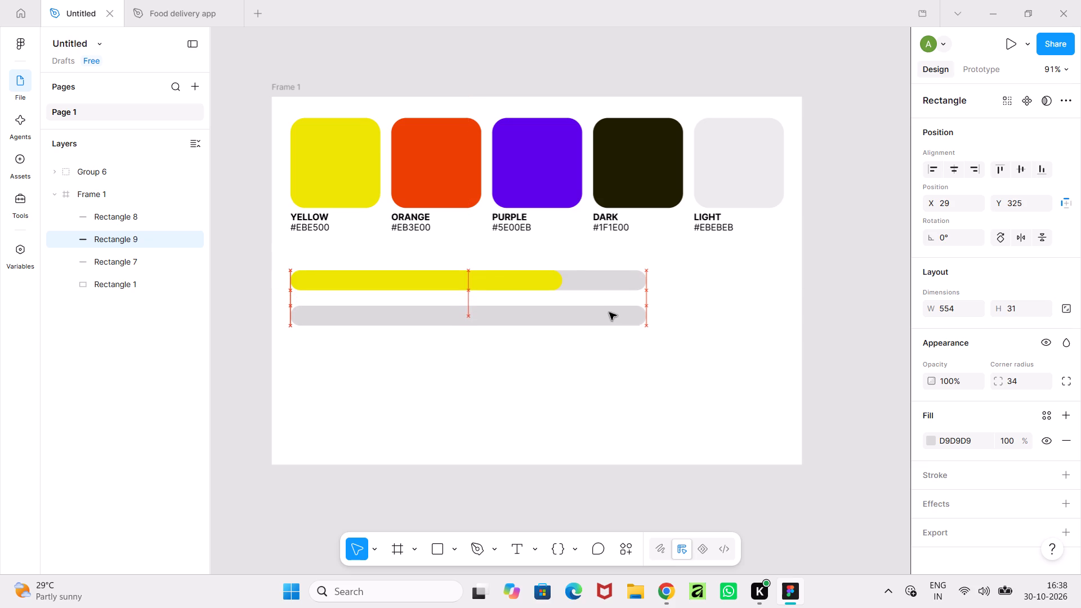
pyautogui.moveTo(609, 312); pyautogui.dragTo(609, 315)
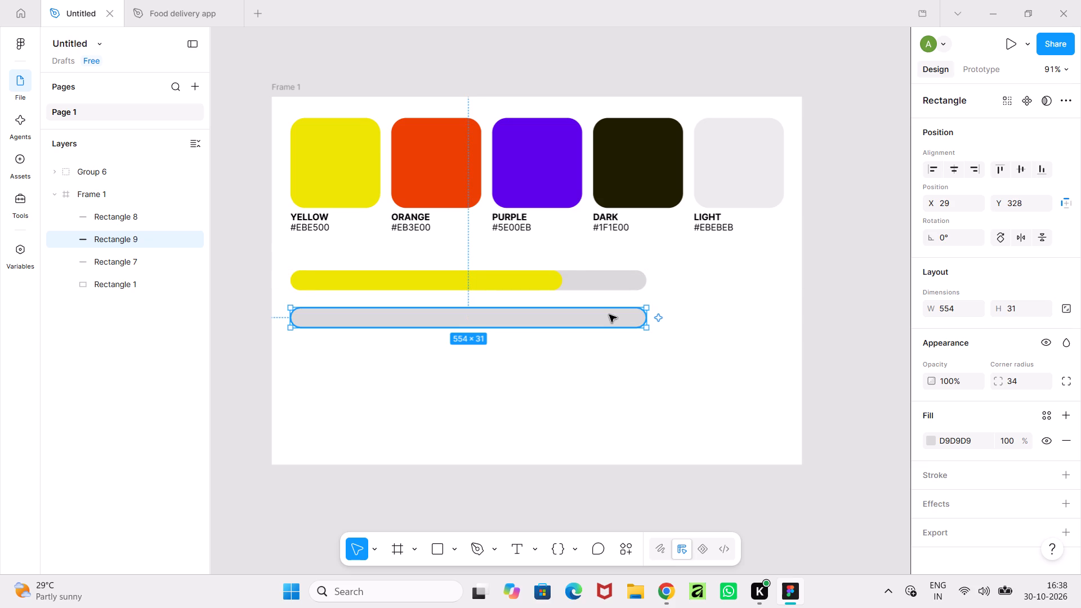
# Duplicate the lower grey bar in place and shorten the copy from its right end to about 327 wide.
pyautogui.hotkey('ctrl', 'c')
pyautogui.hotkey('ctrl', 'v')
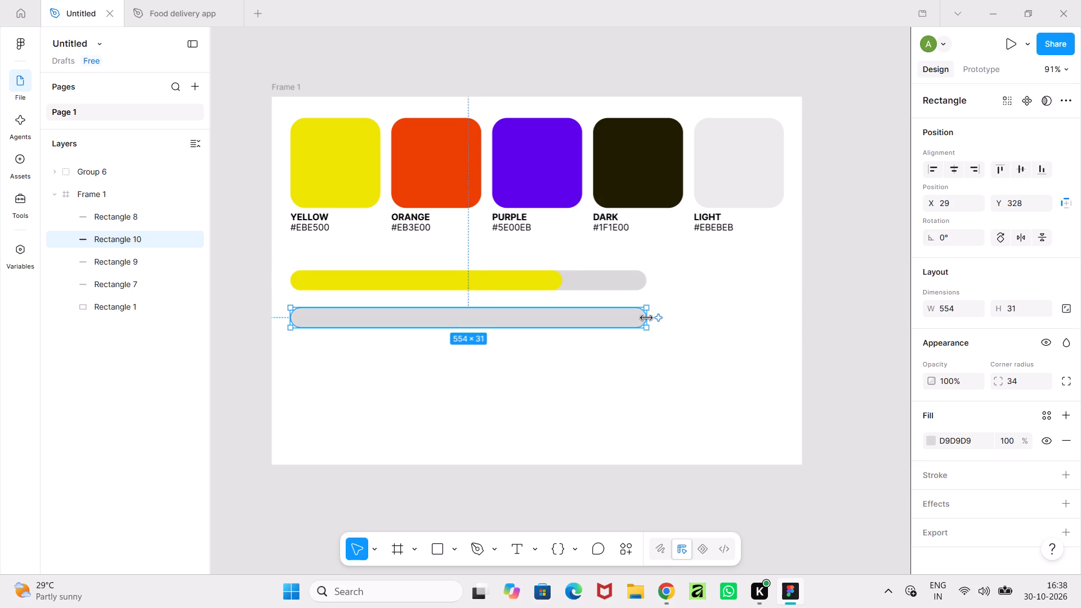
pyautogui.moveTo(646, 318); pyautogui.dragTo(510, 324)
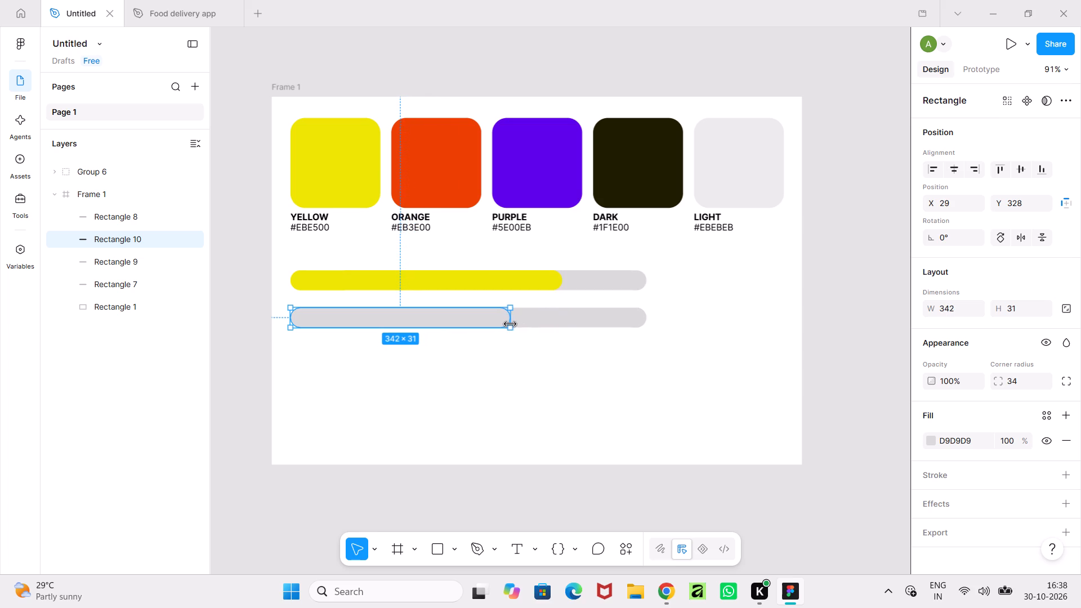
pyautogui.moveTo(510, 324); pyautogui.dragTo(501, 324)
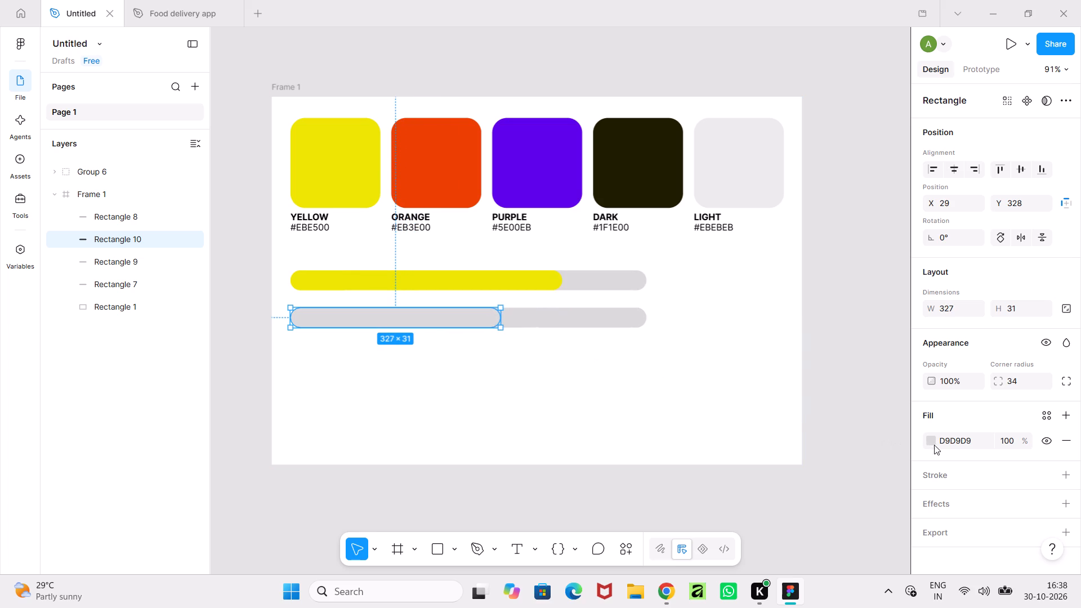
# Fill the shortened lower bar with the palette orange EB3E00.
pyautogui.click(926, 441)
pyautogui.click(932, 444)
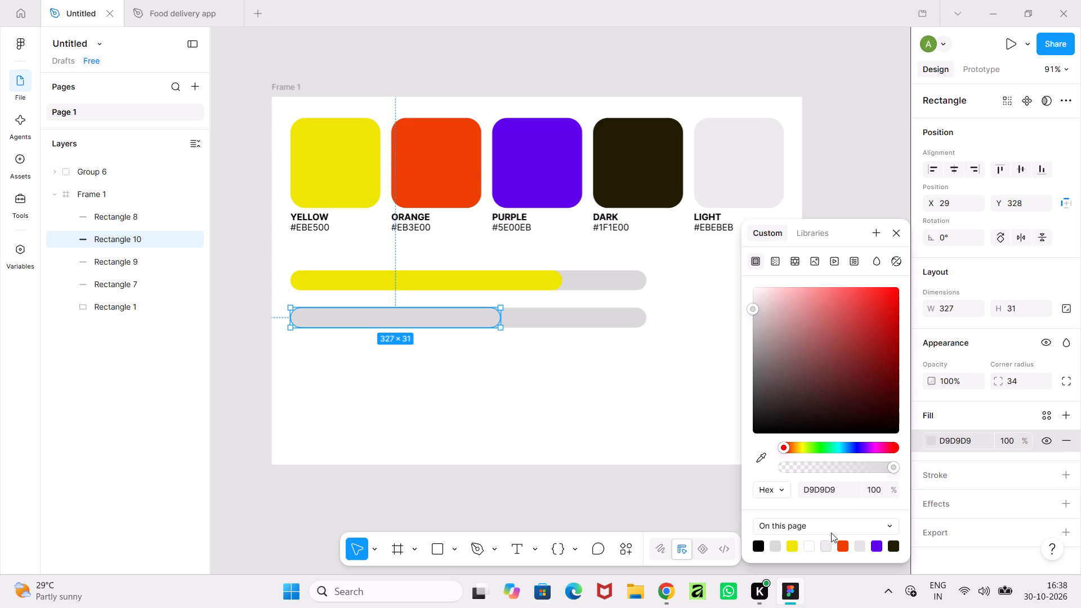
pyautogui.click(842, 548)
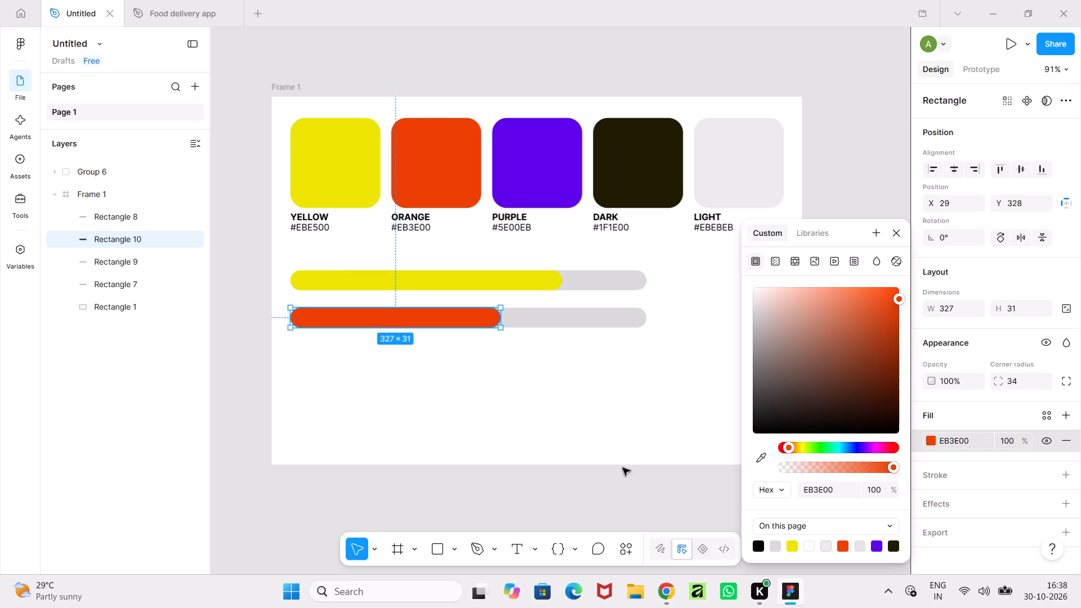
pyautogui.click(618, 442)
# Duplicate the full-width grey bar behind the orange one and place the copy directly below it at about Y 386.
pyautogui.click(598, 321)
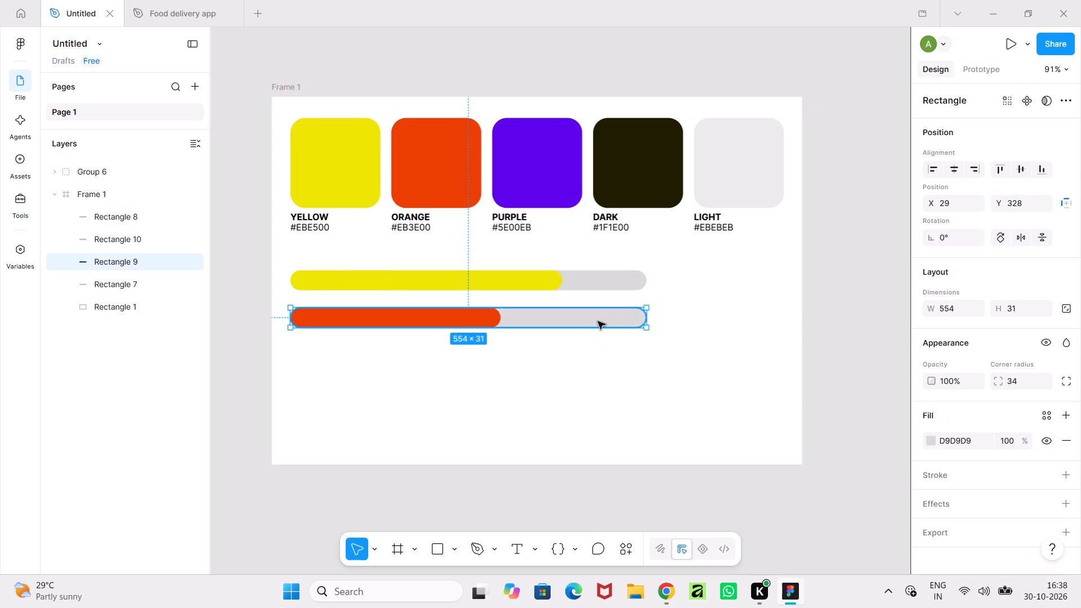
pyautogui.hotkey('ctrl', 'c')
pyautogui.hotkey('ctrl', 'v')
pyautogui.moveTo(601, 323); pyautogui.dragTo(602, 339)
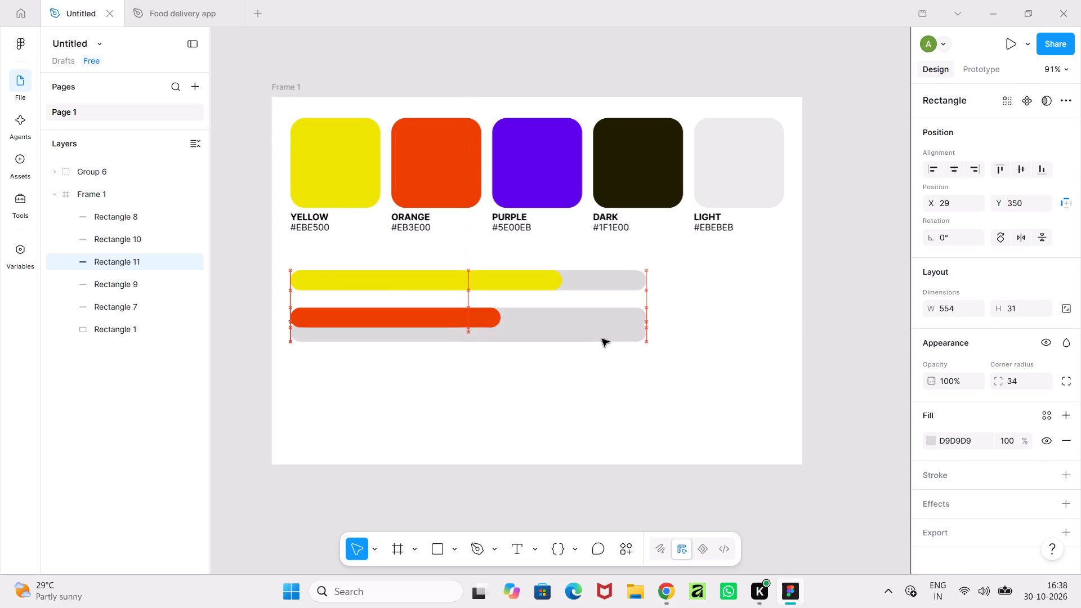
pyautogui.moveTo(602, 339); pyautogui.dragTo(602, 359)
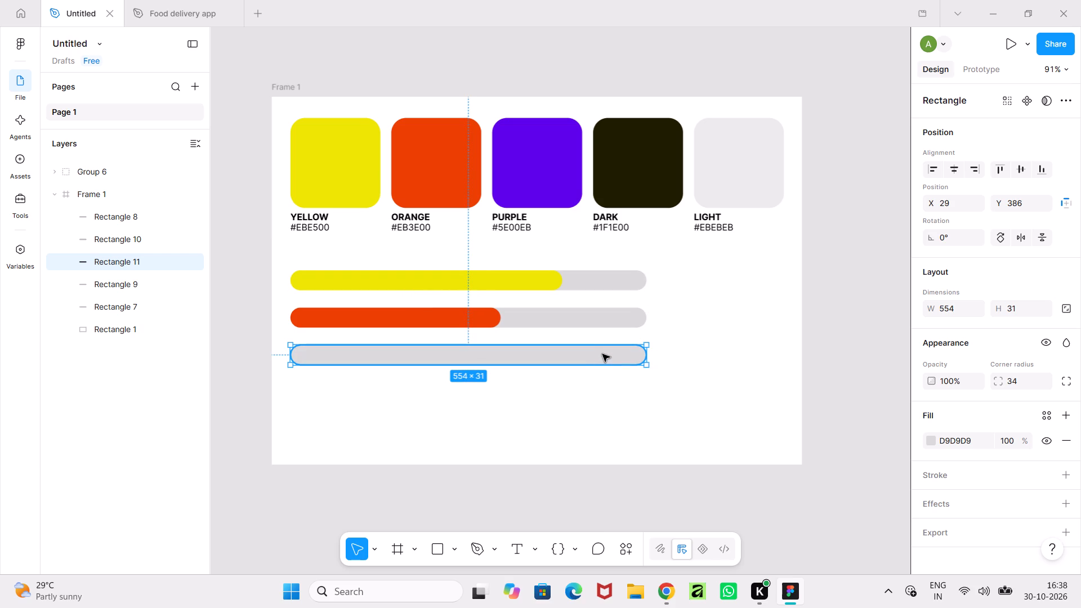
# Duplicate the third grey bar in place and shorten the copy from its right end to about 299 wide.
pyautogui.hotkey('ctrl', 'c')
pyautogui.hotkey('ctrl', 'v')
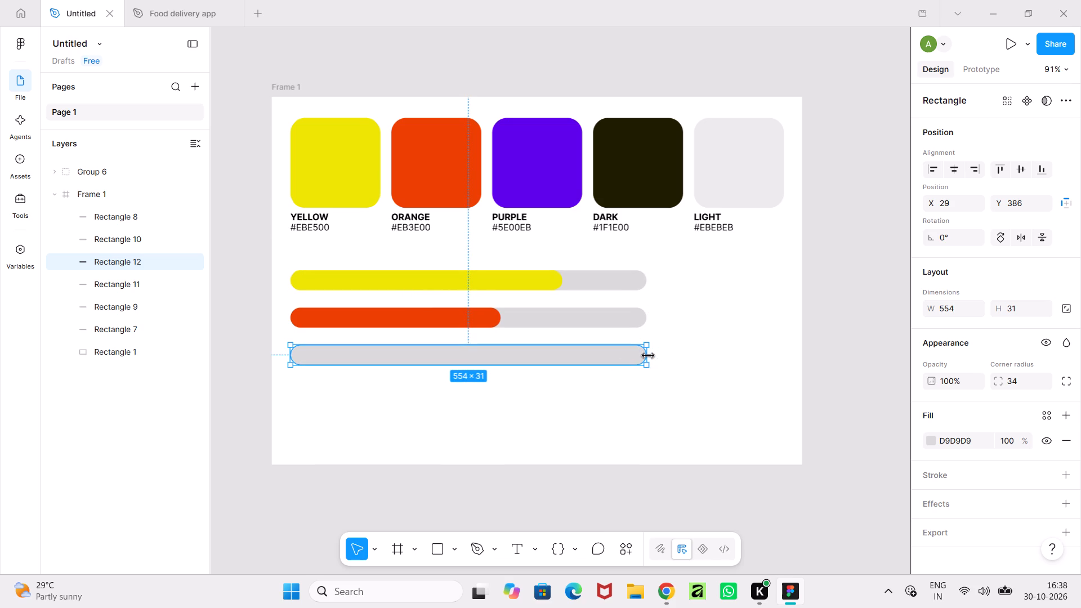
pyautogui.moveTo(648, 356); pyautogui.dragTo(488, 357)
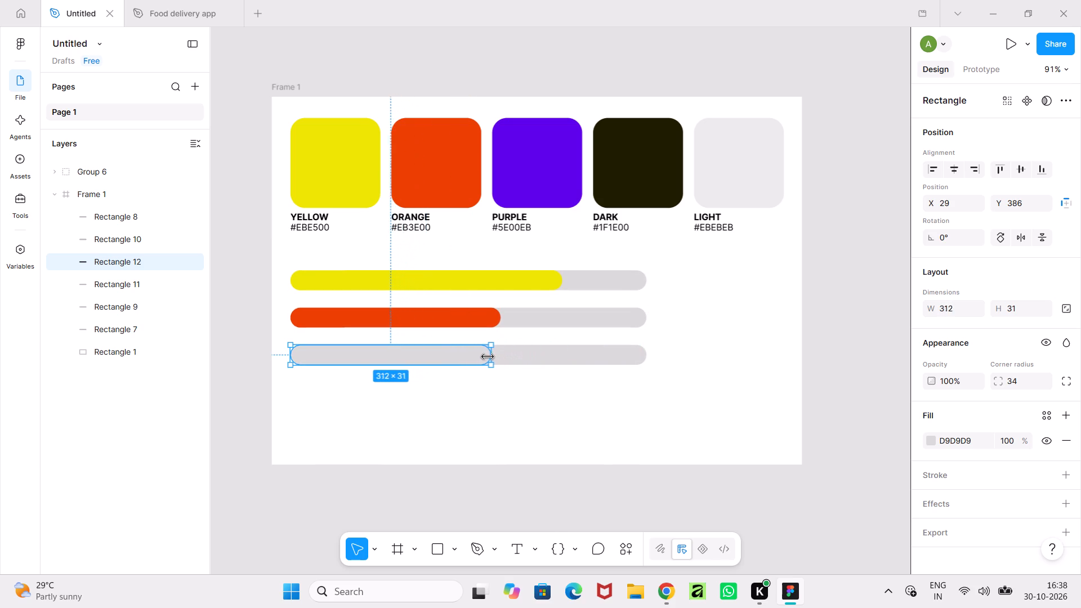
pyautogui.moveTo(488, 357); pyautogui.dragTo(483, 357)
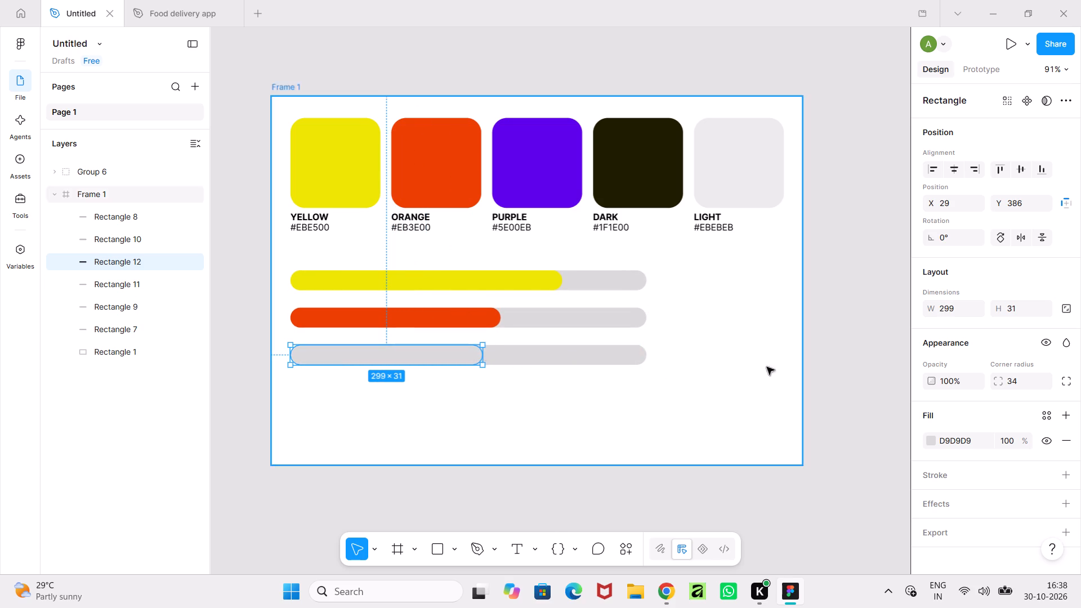
# Fill the shortened third bar with black 000000 from the page colours.
pyautogui.click(927, 439)
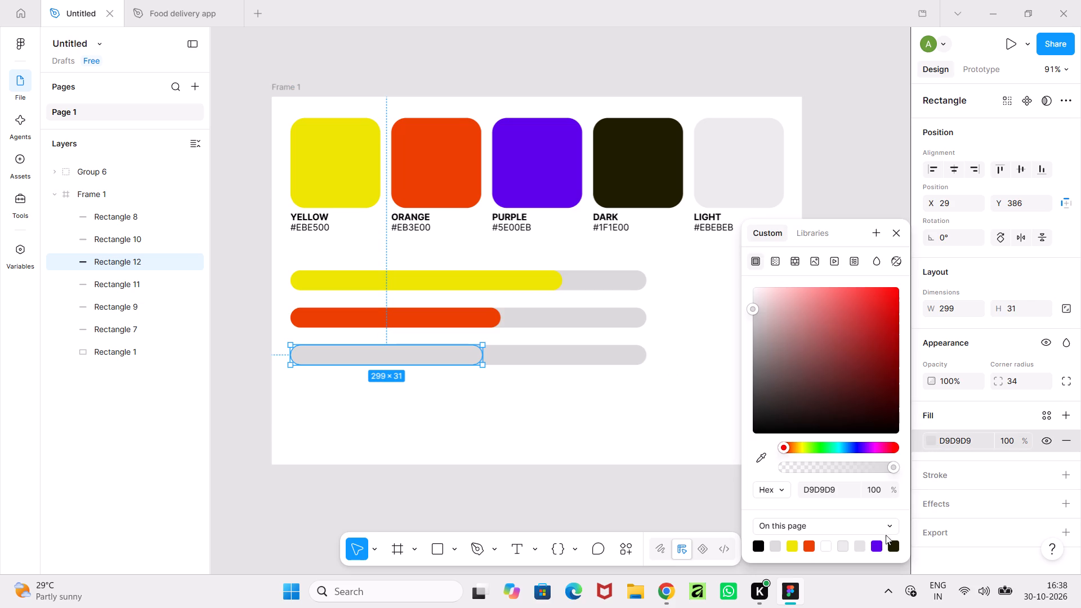
pyautogui.click(758, 547)
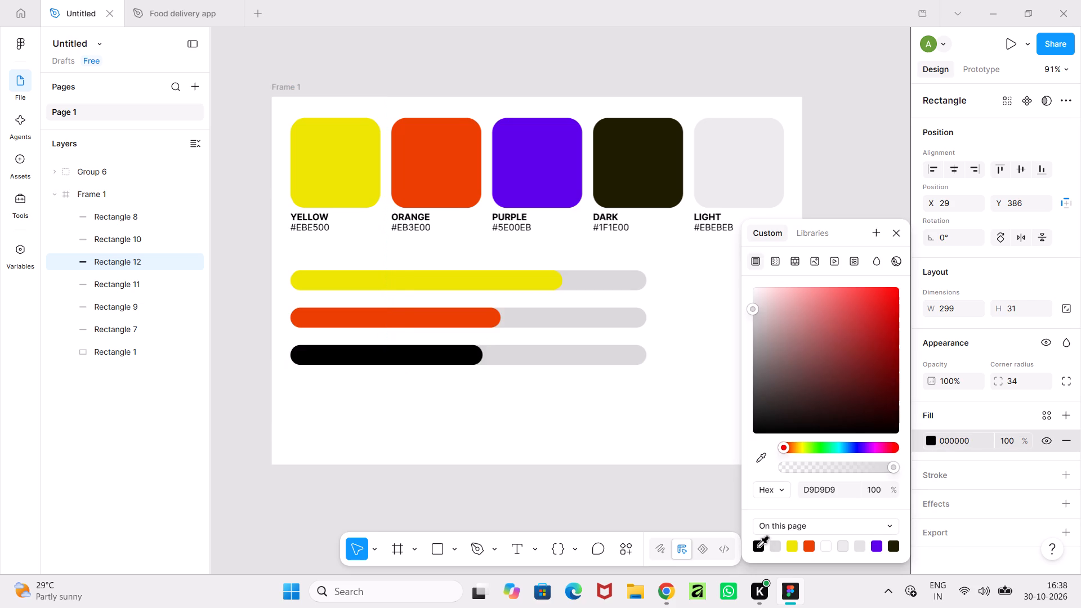
# Duplicate the full-width grey bar behind the black one and place the copy directly below it at about Y 444.
pyautogui.click(580, 360)
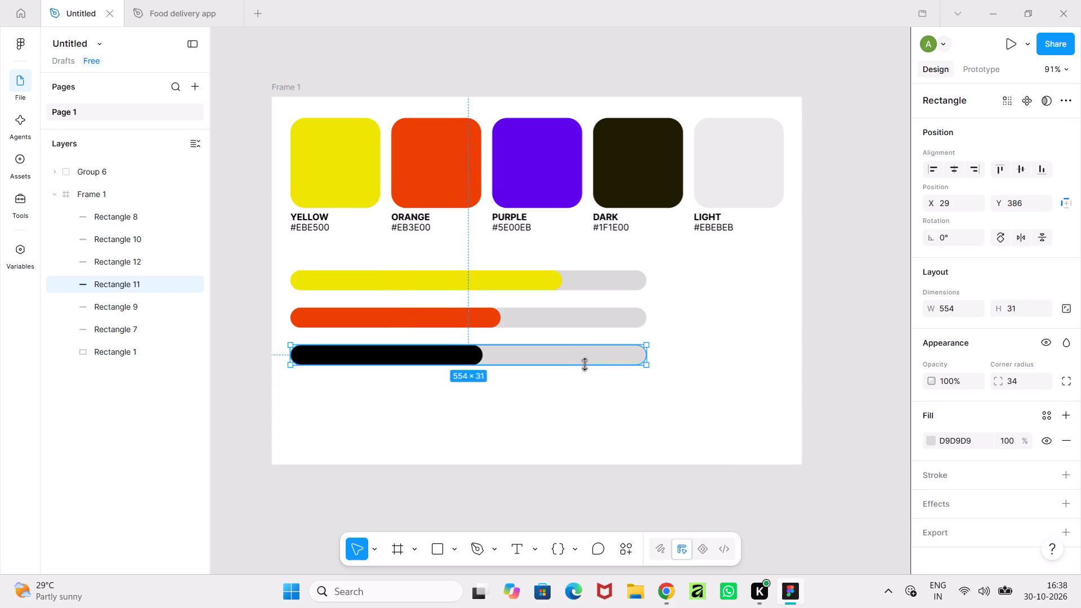
pyautogui.hotkey('ctrl', 'c')
pyautogui.hotkey('ctrl', 'v')
pyautogui.moveTo(595, 356); pyautogui.dragTo(597, 389)
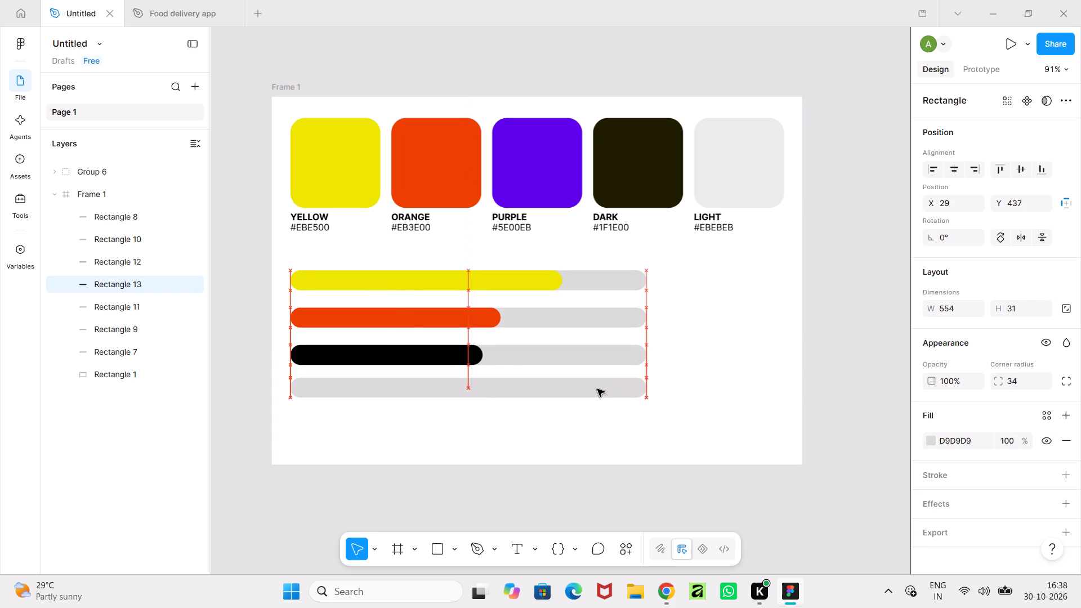
pyautogui.moveTo(597, 389); pyautogui.dragTo(597, 390)
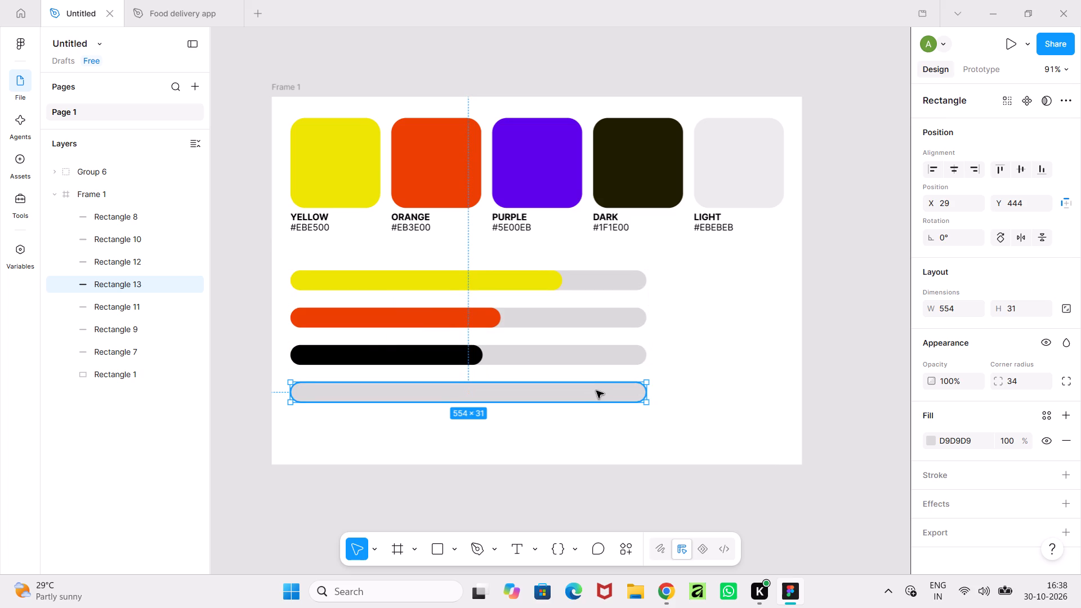
# Duplicate the fourth grey bar in place and shorten the copy from its right end to about 299 wide.
pyautogui.hotkey('ctrl', 'c')
pyautogui.hotkey('ctrl', 'v')
pyautogui.moveTo(649, 391); pyautogui.dragTo(495, 400)
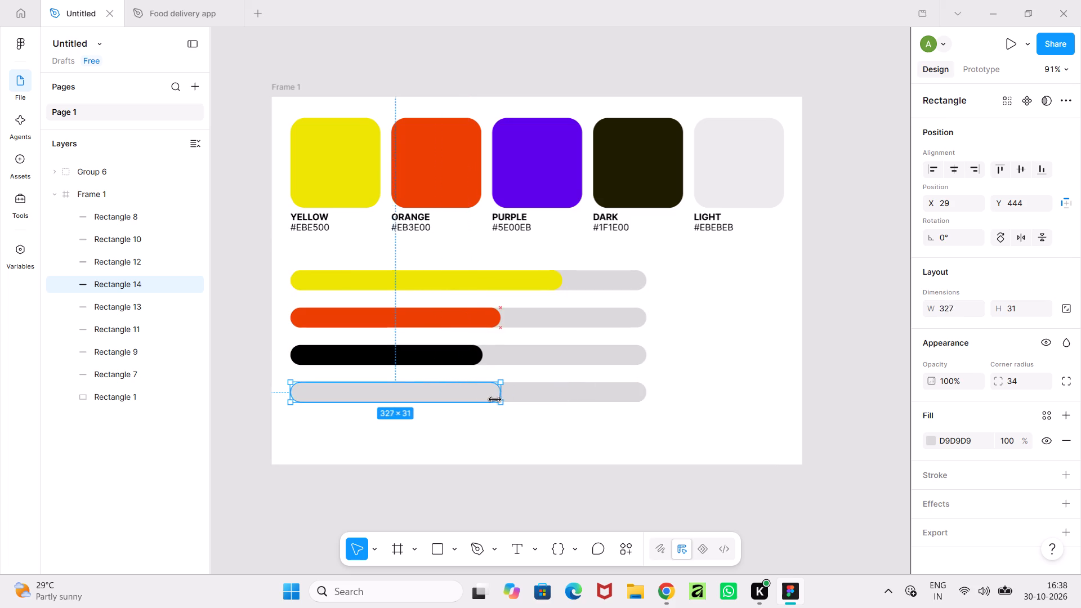
pyautogui.moveTo(495, 400); pyautogui.dragTo(486, 399)
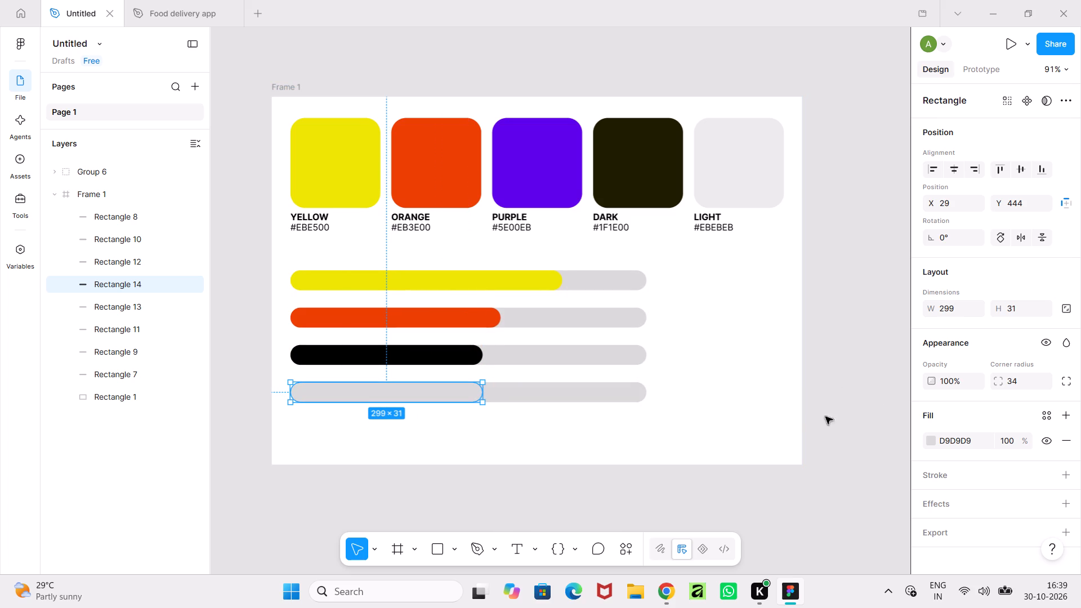
# Fill the shortened fourth bar with the palette light grey EBEBEB.
pyautogui.click(930, 438)
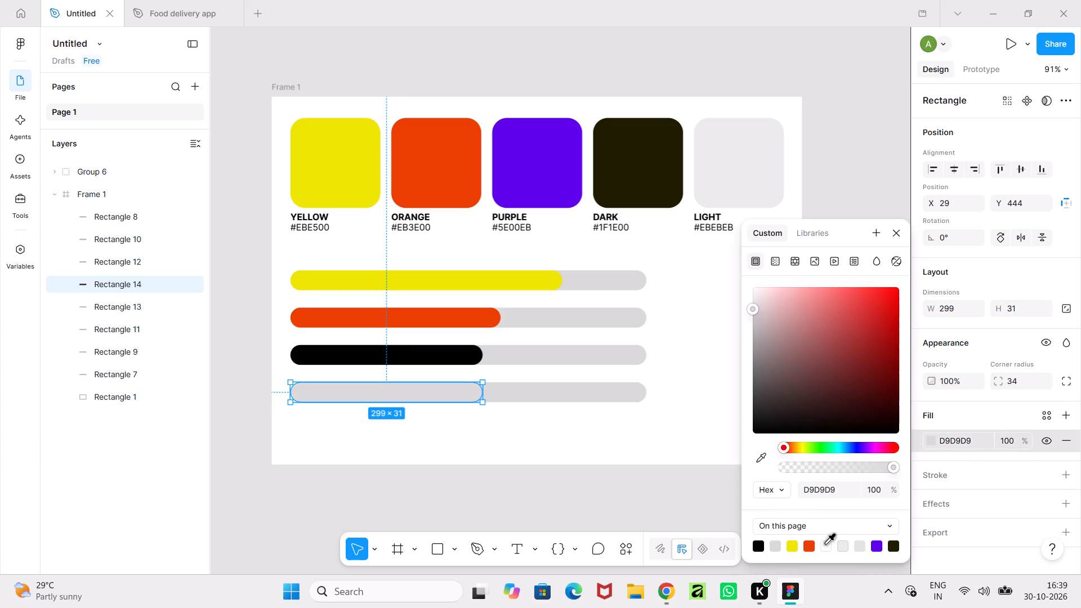
pyautogui.click(825, 544)
pyautogui.click(842, 546)
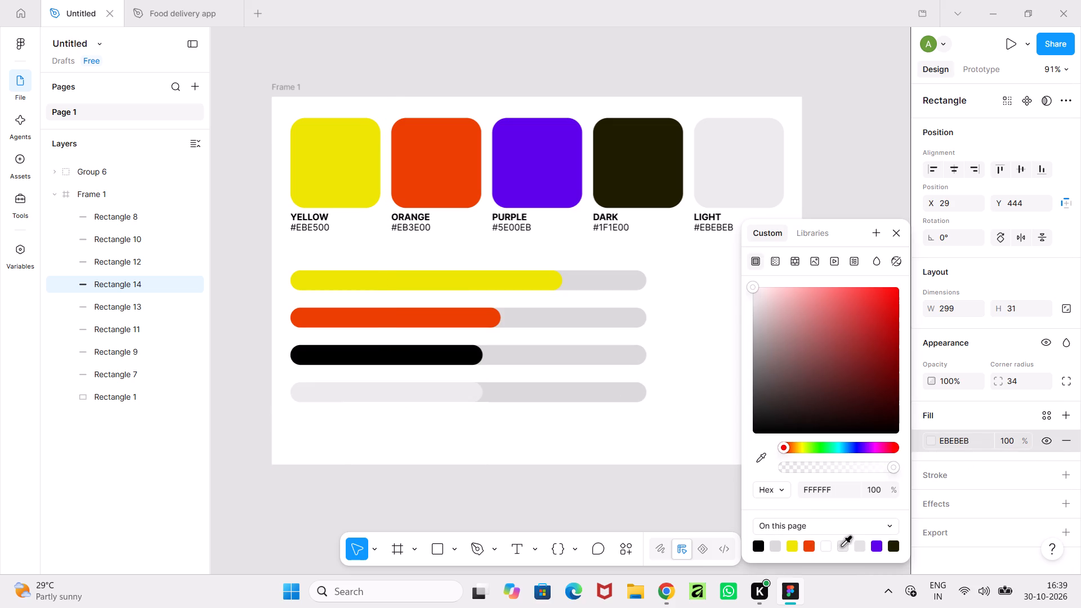
# Duplicate the full-width grey bar of the fourth row and place the copy directly below it at about Y 502.
pyautogui.click(623, 392)
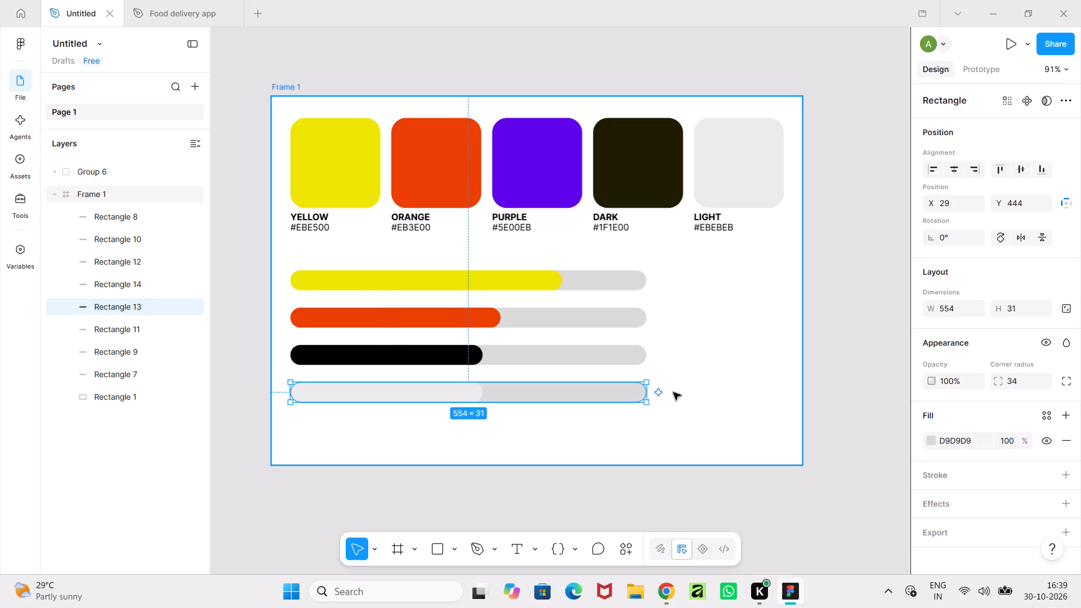
pyautogui.hotkey('ctrl', 'c')
pyautogui.hotkey('ctrl', 'v')
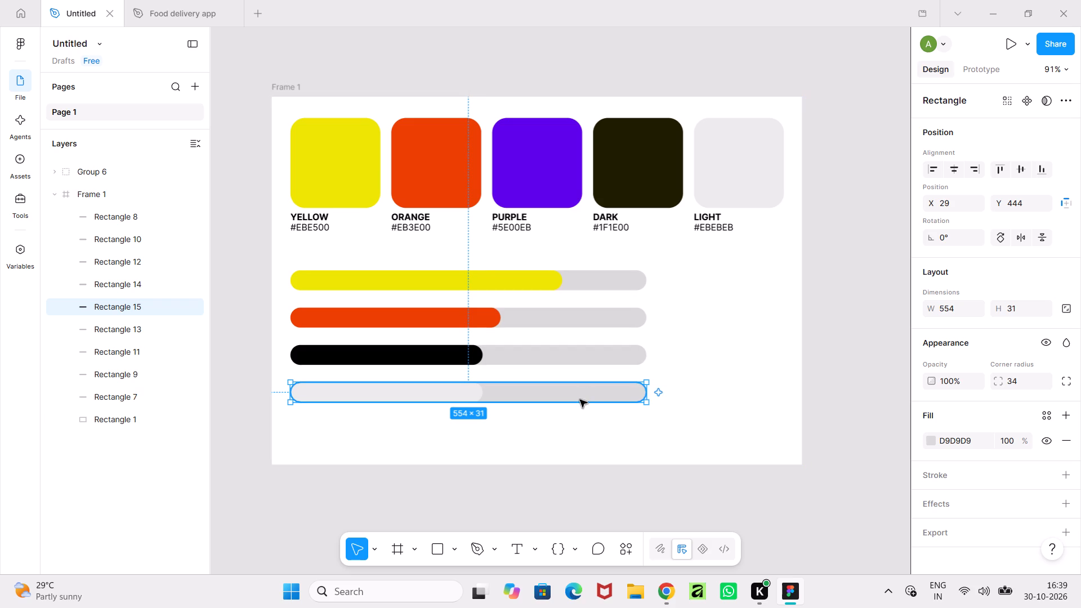
pyautogui.moveTo(581, 391); pyautogui.dragTo(580, 426)
# Duplicate the fifth grey bar in place and shorten the copy from its right end to about 30 wide.
pyautogui.hotkey('ctrl', 'c')
pyautogui.hotkey('ctrl', 'v')
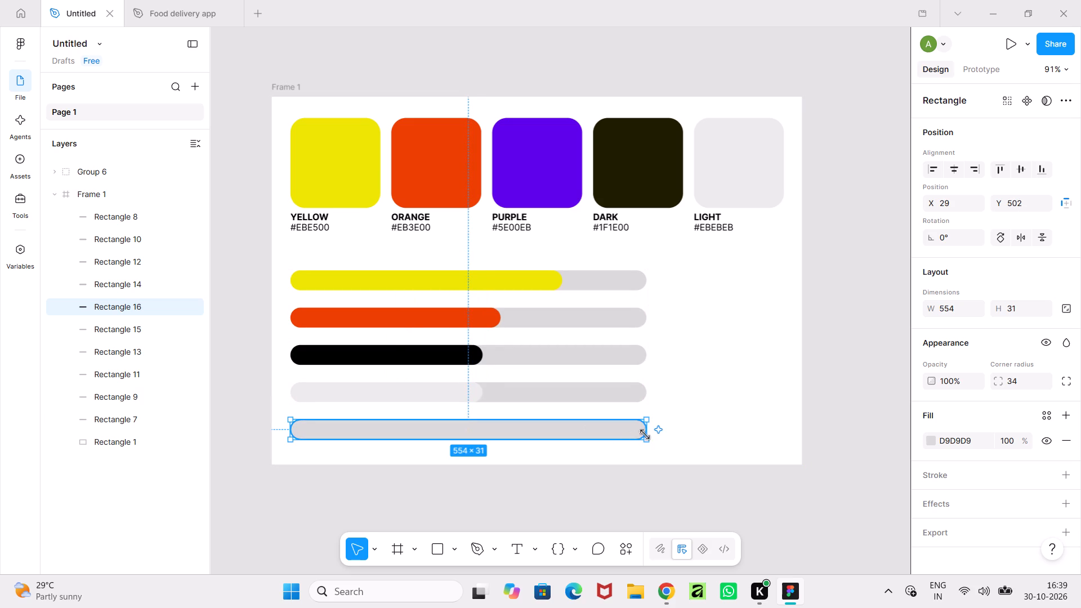
pyautogui.moveTo(648, 428); pyautogui.dragTo(300, 438)
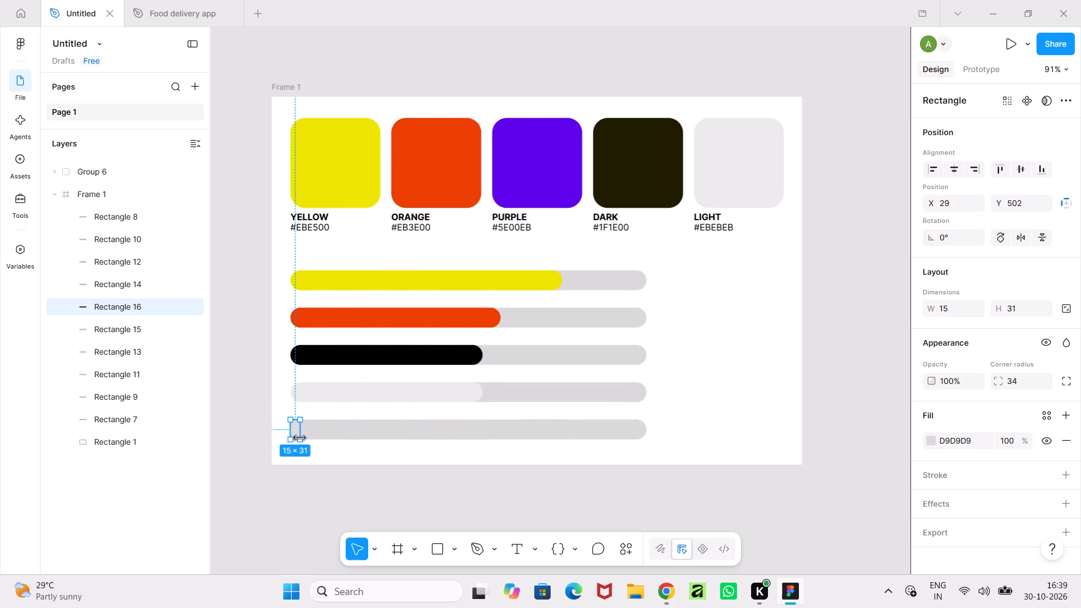
pyautogui.moveTo(300, 438); pyautogui.dragTo(310, 440)
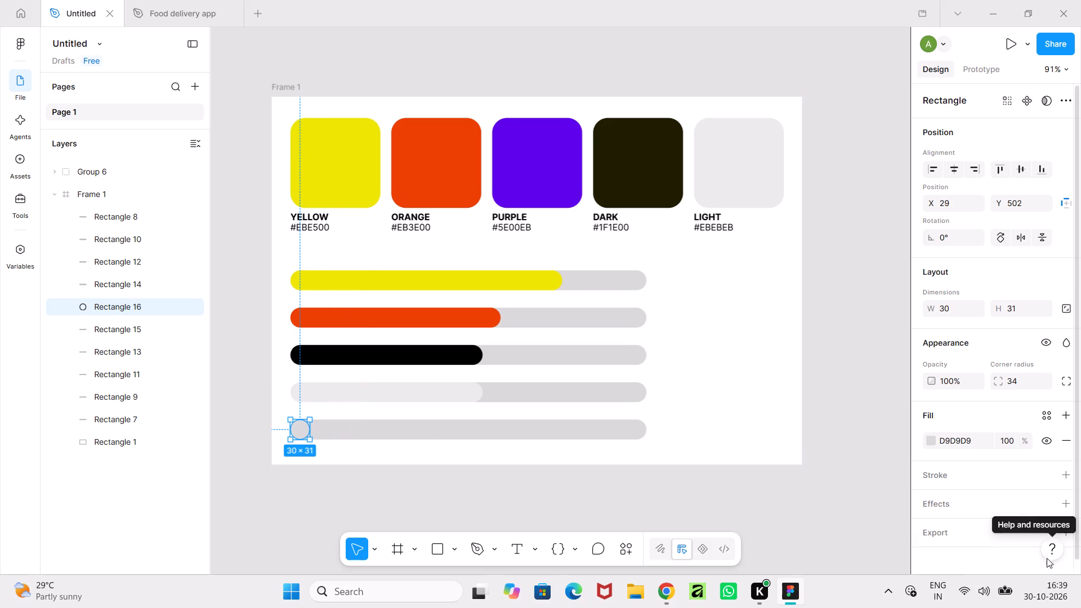
# Fill the short fifth bar with the palette purple 5E00EB and deselect it.
pyautogui.click(932, 443)
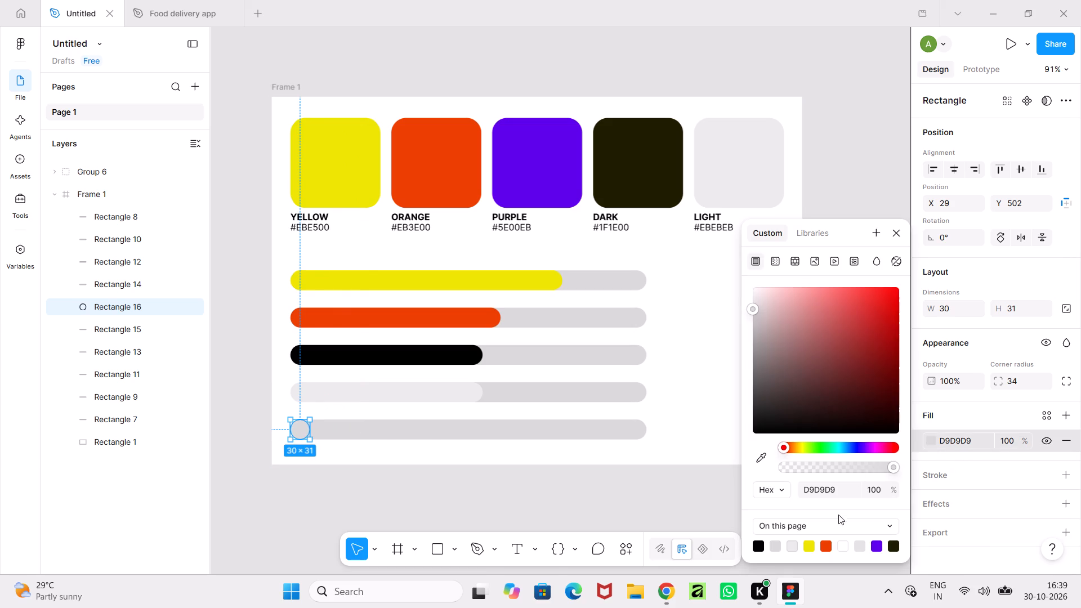
pyautogui.click(876, 543)
pyautogui.click(891, 194)
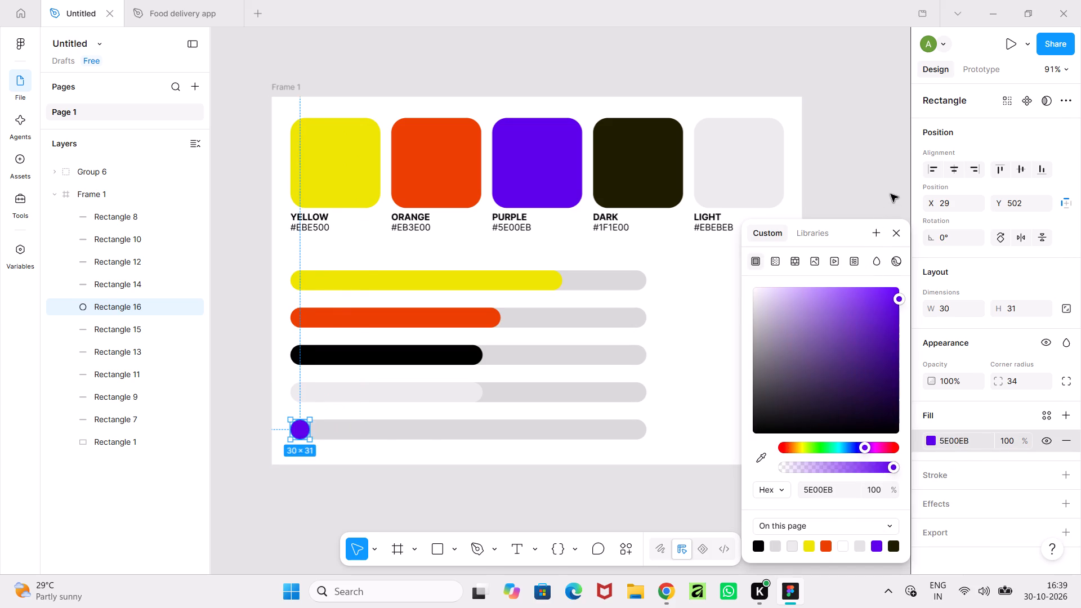
pyautogui.keyDown('ctrl'); pyautogui.scroll(-5, 771, 345); pyautogui.keyUp('ctrl')
pyautogui.click(836, 396)
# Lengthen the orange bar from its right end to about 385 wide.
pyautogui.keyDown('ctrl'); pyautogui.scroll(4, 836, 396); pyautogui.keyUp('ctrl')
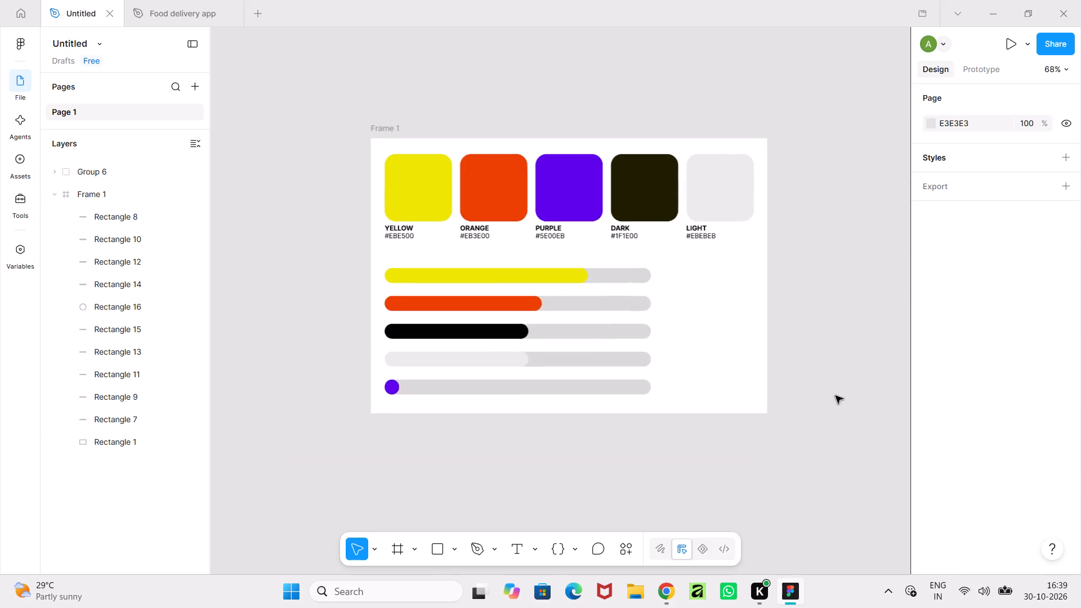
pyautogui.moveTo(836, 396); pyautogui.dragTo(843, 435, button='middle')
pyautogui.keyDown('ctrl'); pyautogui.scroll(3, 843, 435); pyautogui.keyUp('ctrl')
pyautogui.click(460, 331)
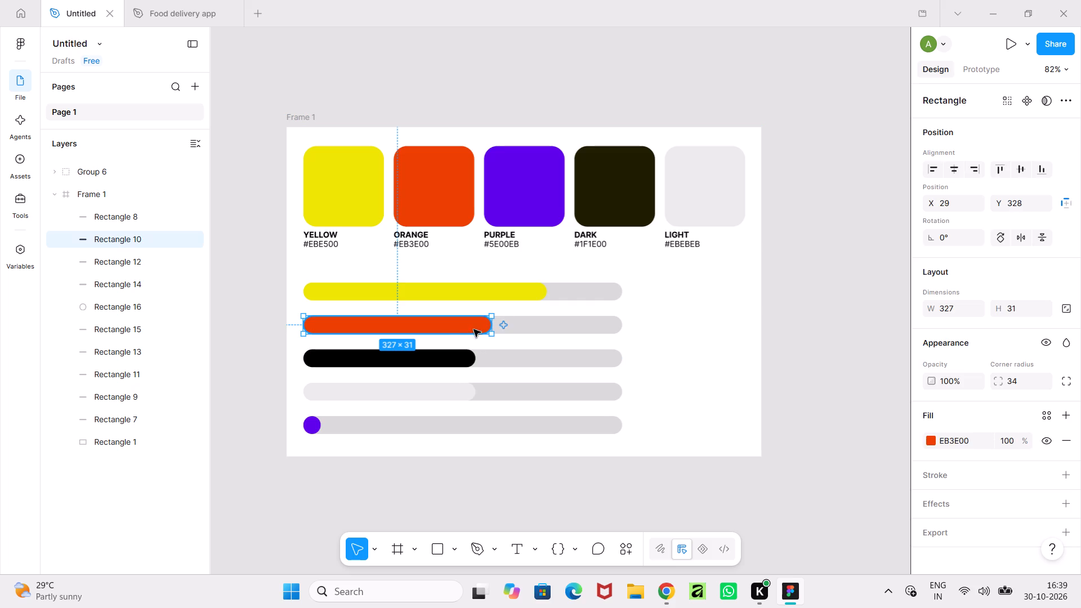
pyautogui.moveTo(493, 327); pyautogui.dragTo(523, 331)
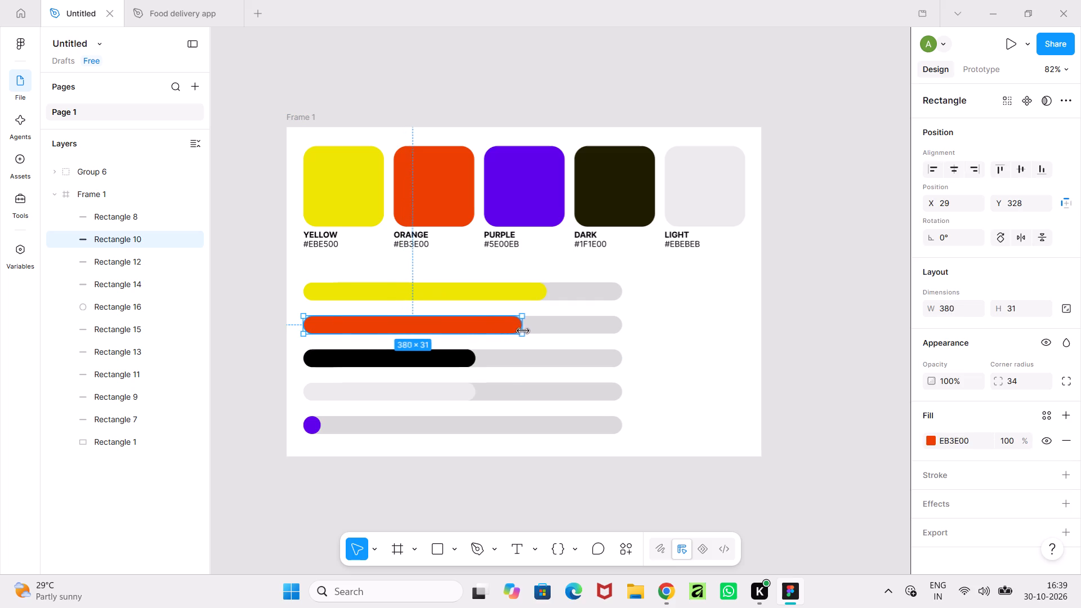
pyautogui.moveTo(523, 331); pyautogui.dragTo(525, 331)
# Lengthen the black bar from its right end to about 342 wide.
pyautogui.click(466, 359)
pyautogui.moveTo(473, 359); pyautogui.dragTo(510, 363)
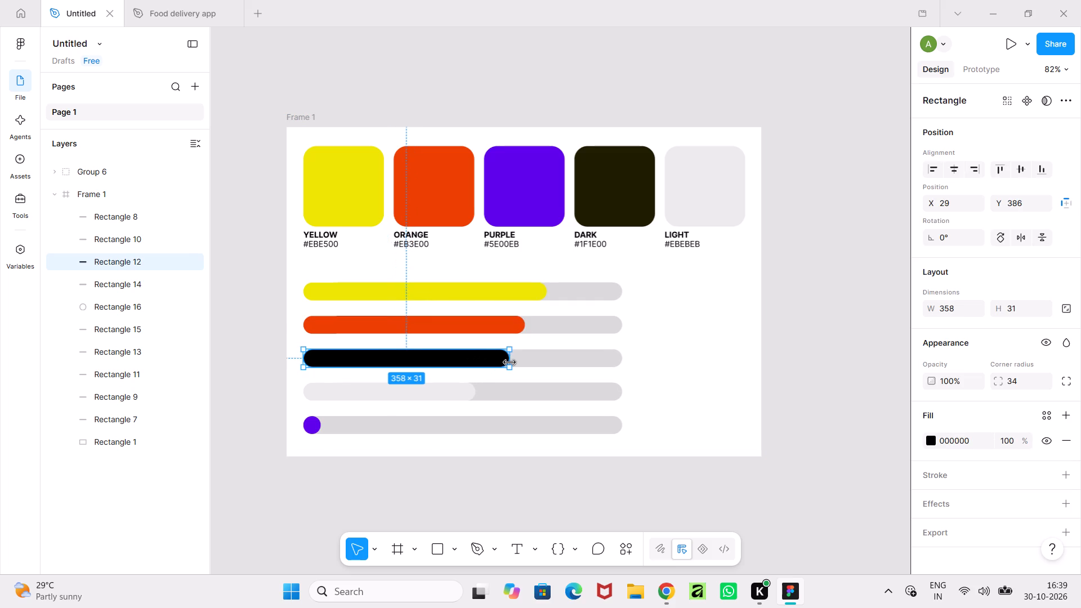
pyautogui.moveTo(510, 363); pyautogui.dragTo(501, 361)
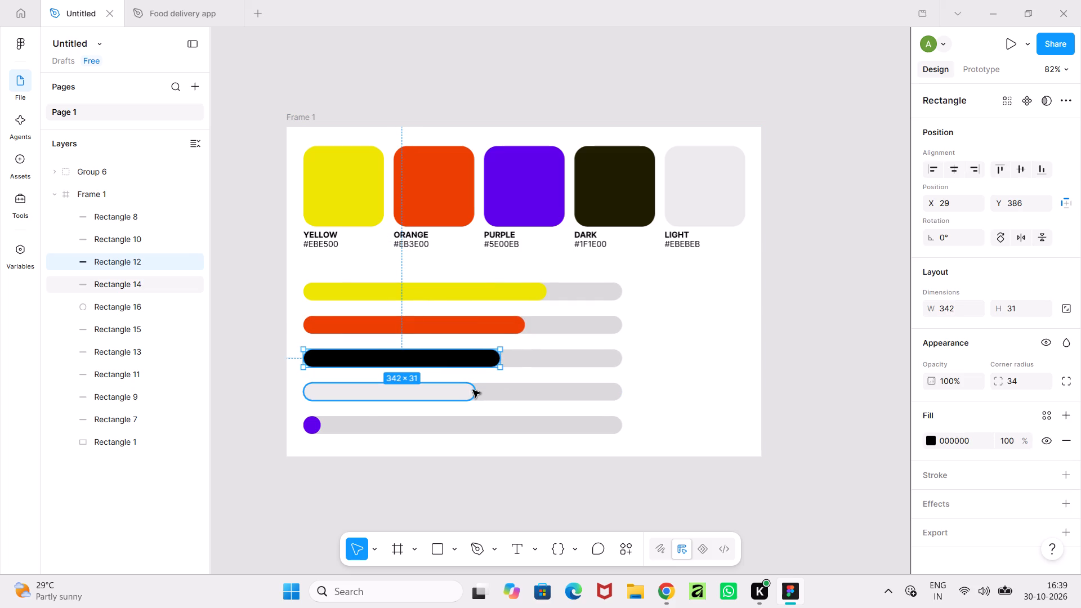
# Lengthen the light grey EBEBEB bar in the fourth row from its right end to about 497 wide.
pyautogui.click(473, 390)
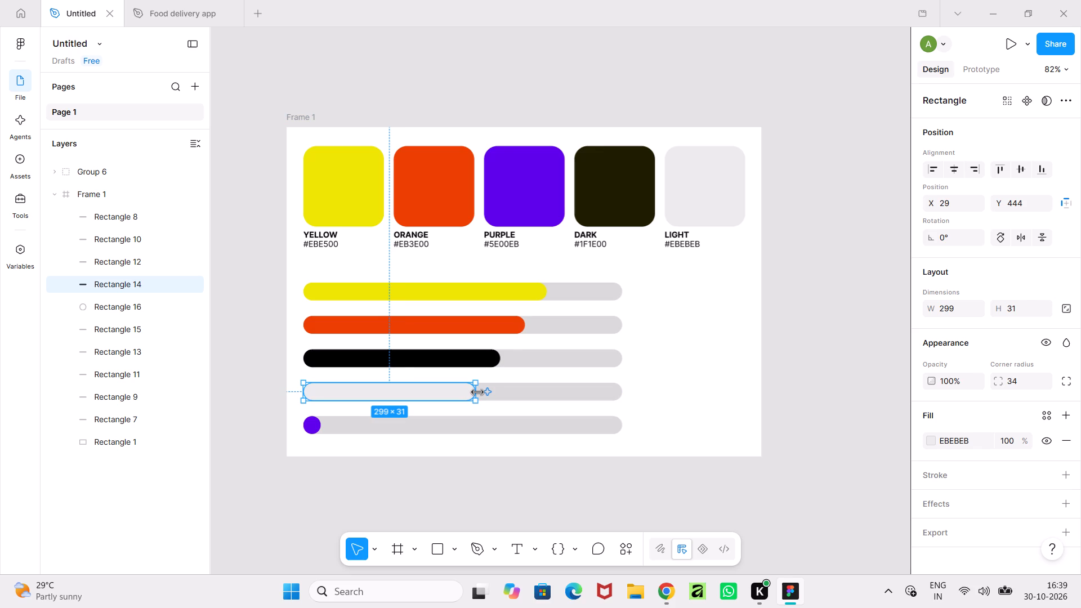
pyautogui.moveTo(477, 392); pyautogui.dragTo(599, 416)
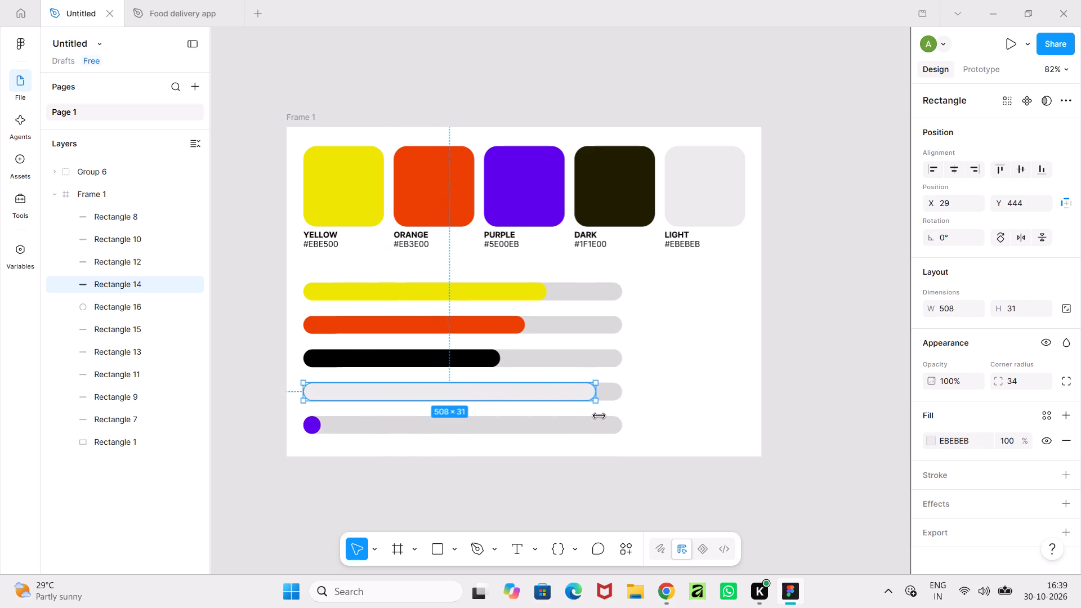
pyautogui.moveTo(599, 416); pyautogui.dragTo(590, 422)
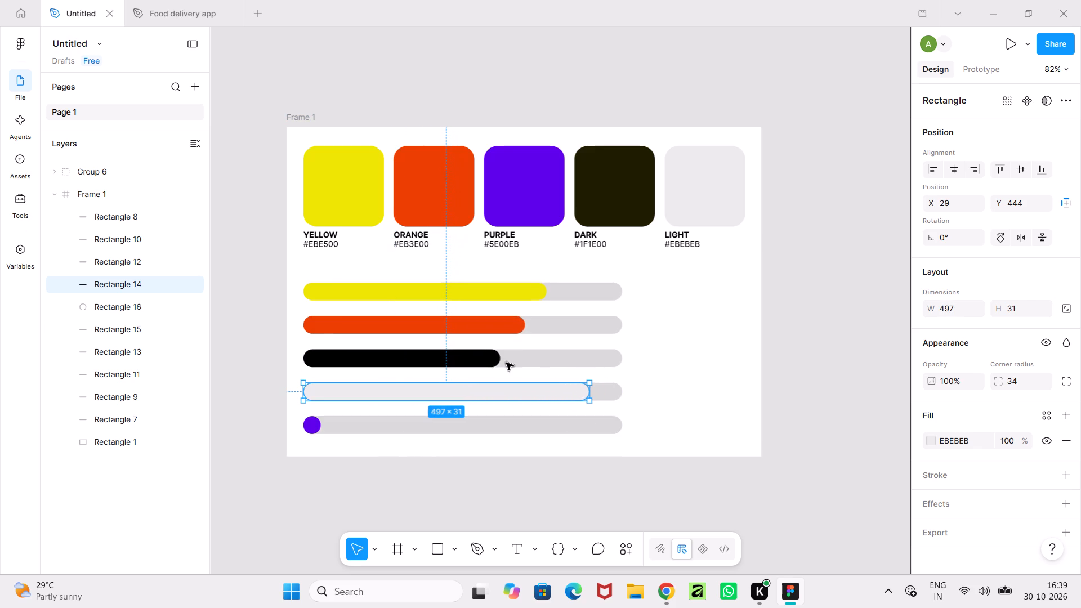
# Lengthen the black bar until its right end sits slightly past the end of the orange bar.
pyautogui.click(492, 359)
pyautogui.moveTo(496, 361); pyautogui.dragTo(528, 368)
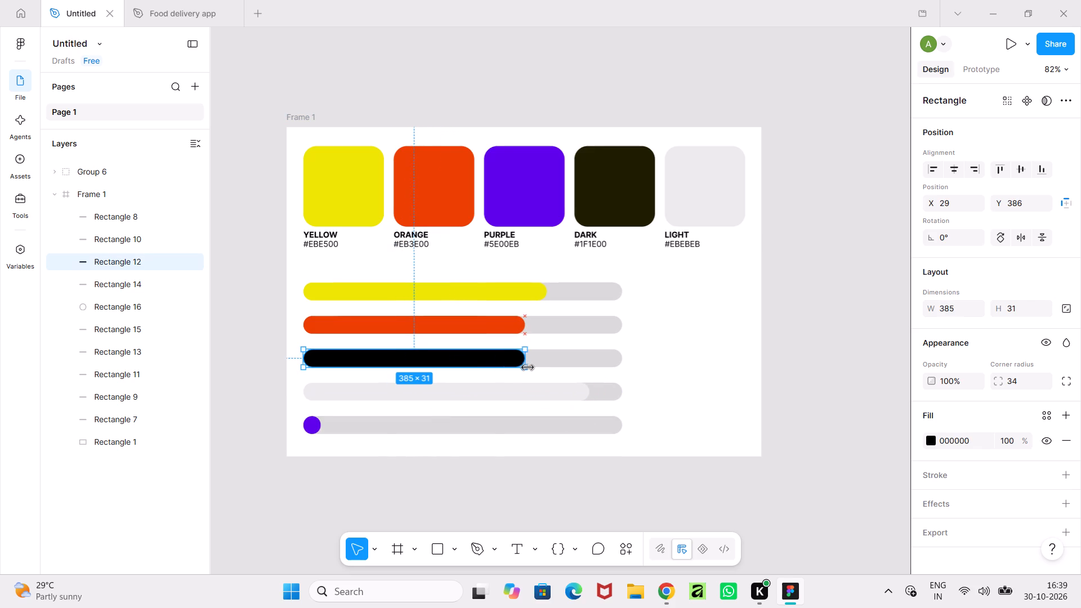
pyautogui.moveTo(528, 368); pyautogui.dragTo(529, 368)
# Shorten the orange bar from its right end to roughly a third of its grey track.
pyautogui.click(506, 328)
pyautogui.moveTo(526, 322); pyautogui.dragTo(402, 361)
# Shorten the yellow bar from its right end to roughly half of its grey track and deselect it.
pyautogui.click(480, 292)
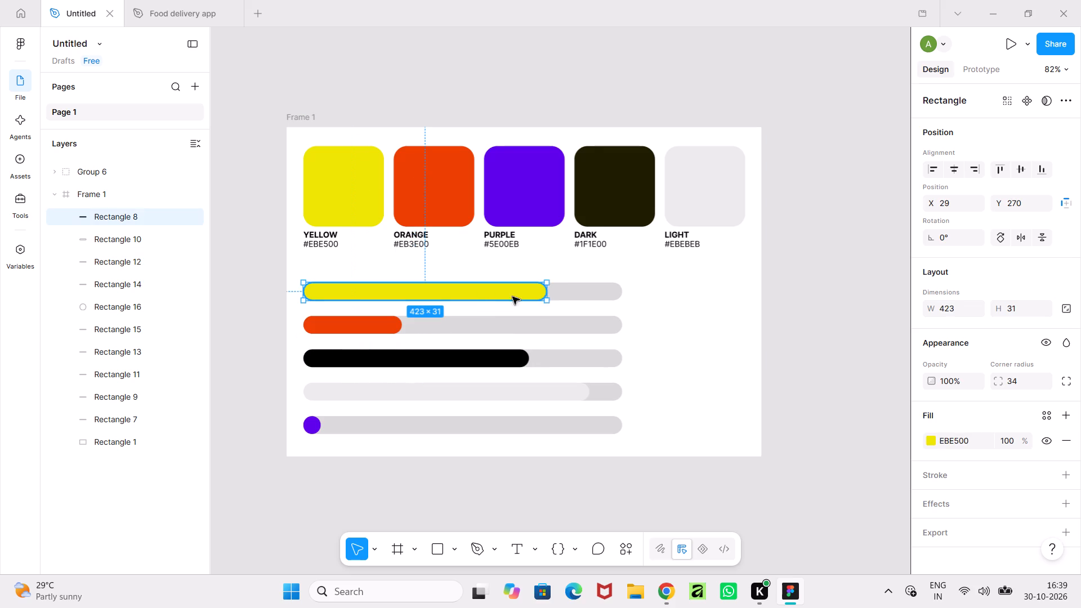
pyautogui.moveTo(547, 294); pyautogui.dragTo(461, 308)
pyautogui.click(856, 381)
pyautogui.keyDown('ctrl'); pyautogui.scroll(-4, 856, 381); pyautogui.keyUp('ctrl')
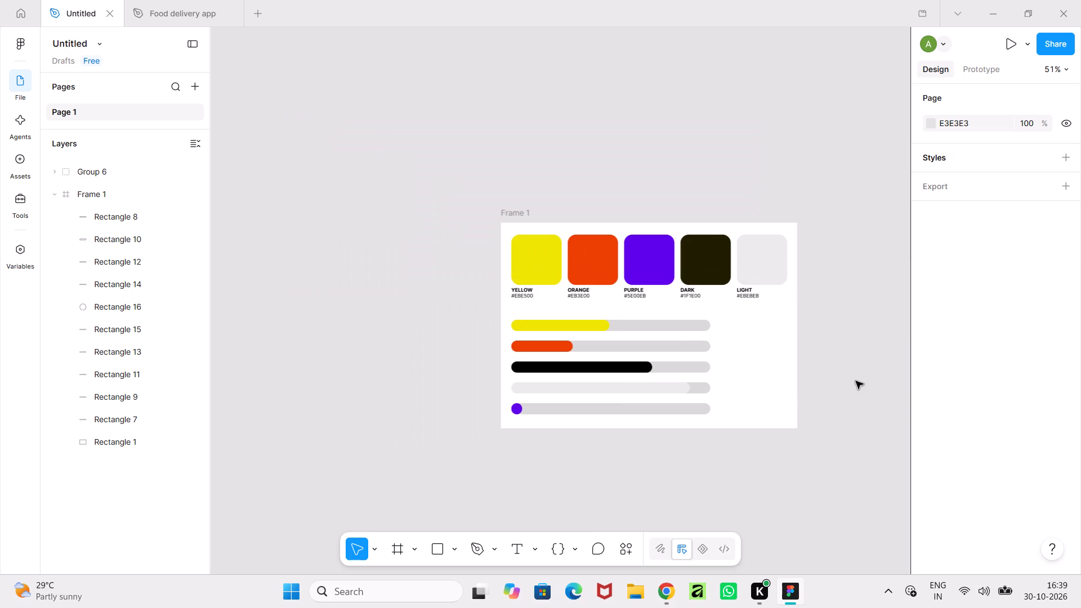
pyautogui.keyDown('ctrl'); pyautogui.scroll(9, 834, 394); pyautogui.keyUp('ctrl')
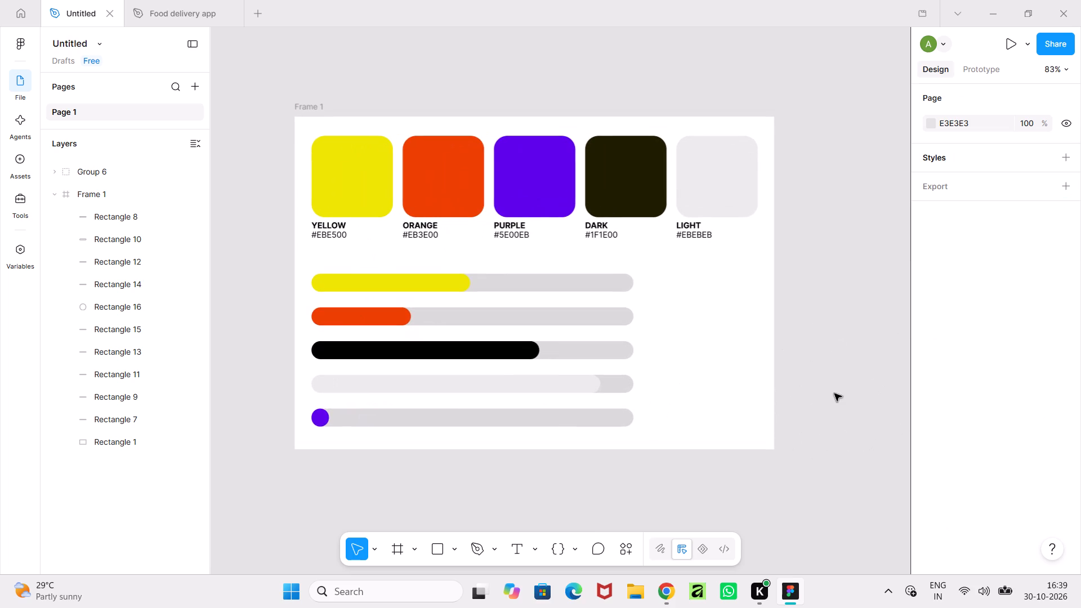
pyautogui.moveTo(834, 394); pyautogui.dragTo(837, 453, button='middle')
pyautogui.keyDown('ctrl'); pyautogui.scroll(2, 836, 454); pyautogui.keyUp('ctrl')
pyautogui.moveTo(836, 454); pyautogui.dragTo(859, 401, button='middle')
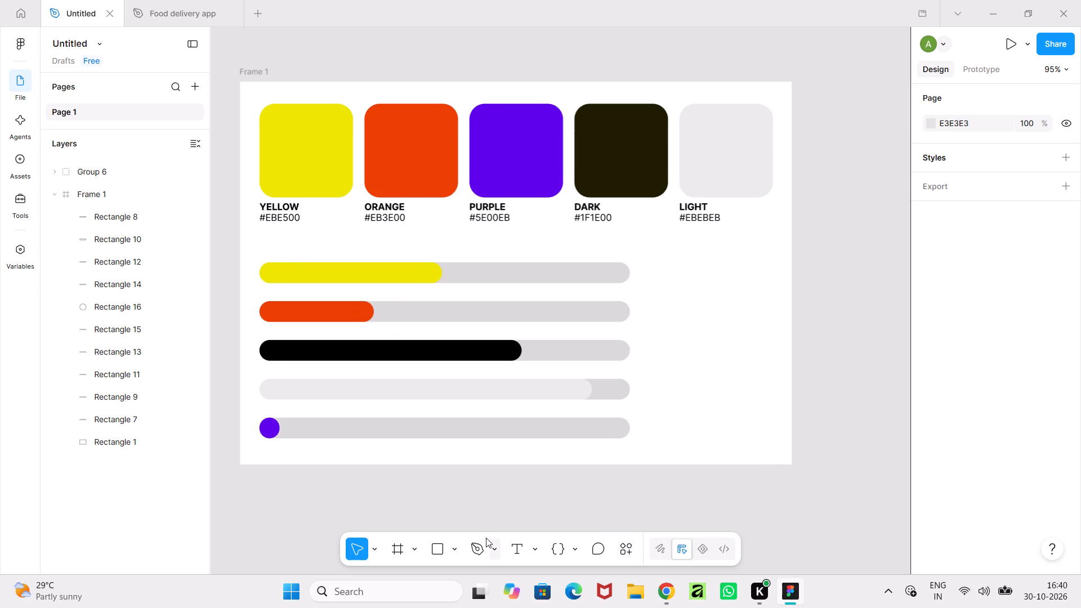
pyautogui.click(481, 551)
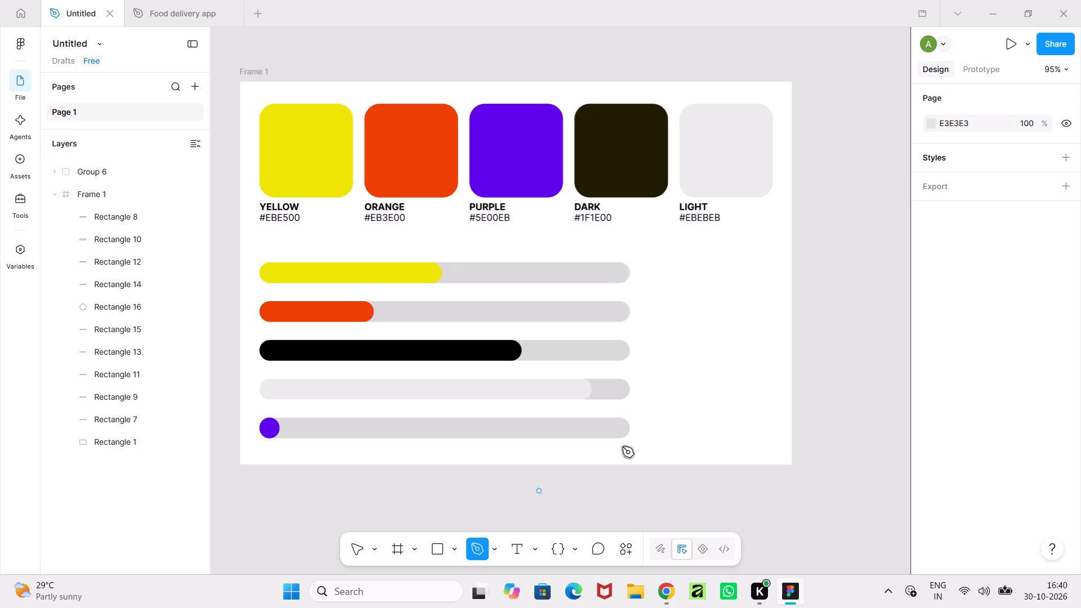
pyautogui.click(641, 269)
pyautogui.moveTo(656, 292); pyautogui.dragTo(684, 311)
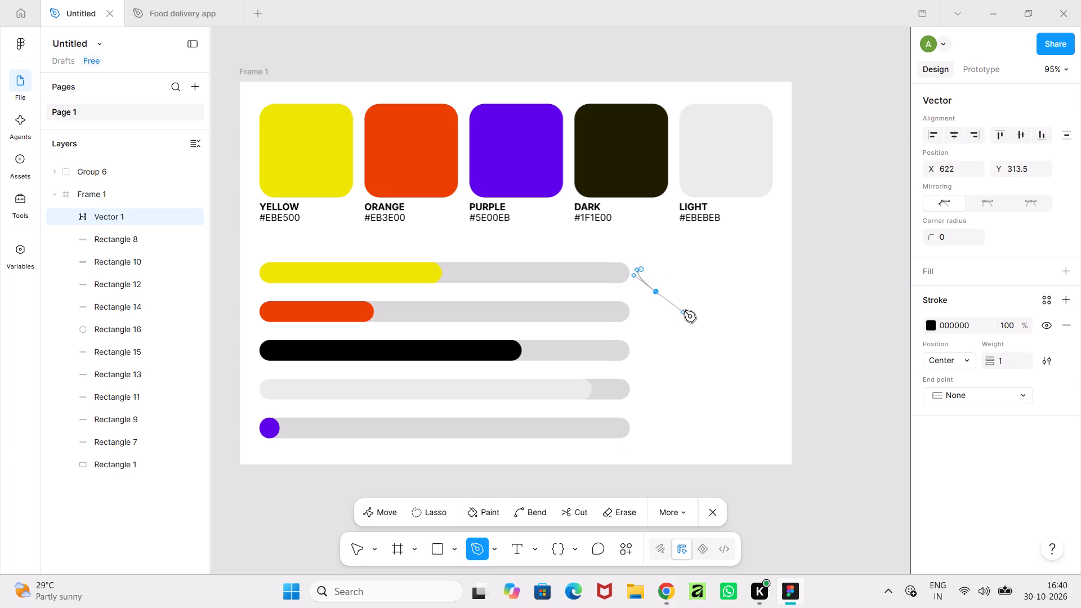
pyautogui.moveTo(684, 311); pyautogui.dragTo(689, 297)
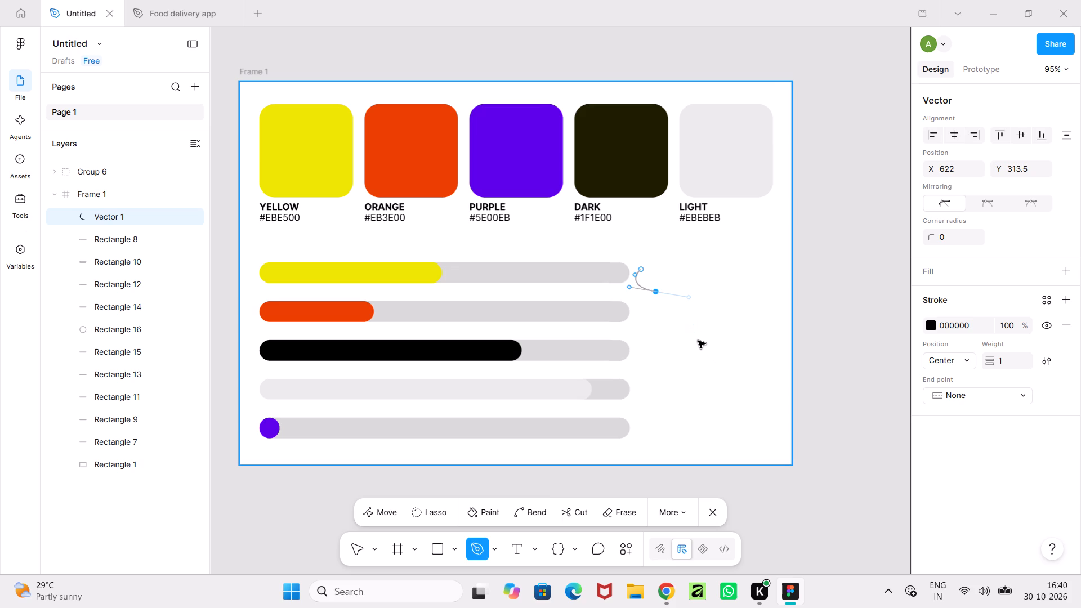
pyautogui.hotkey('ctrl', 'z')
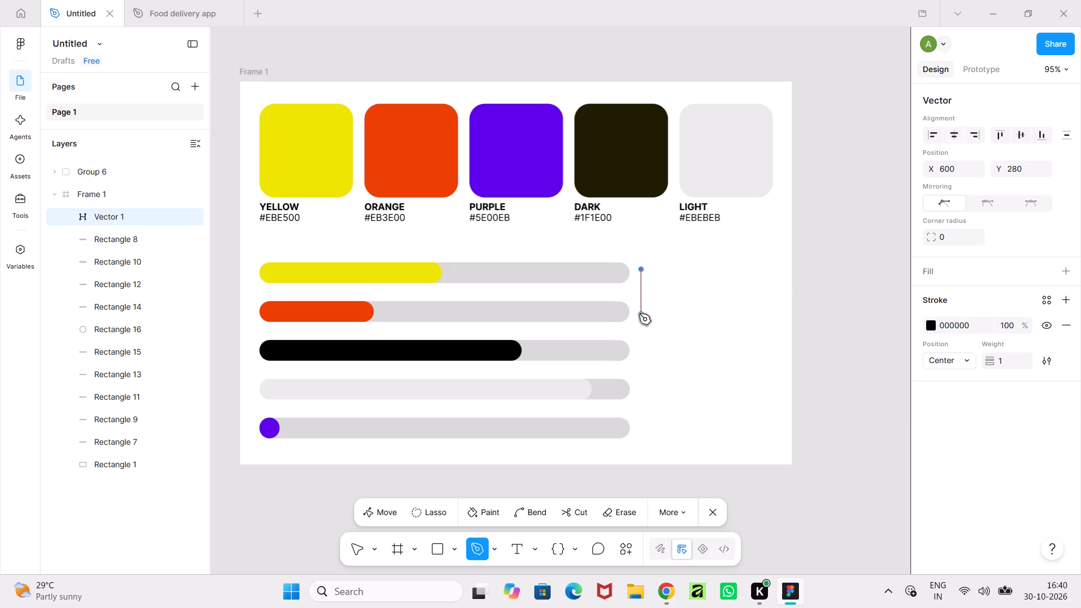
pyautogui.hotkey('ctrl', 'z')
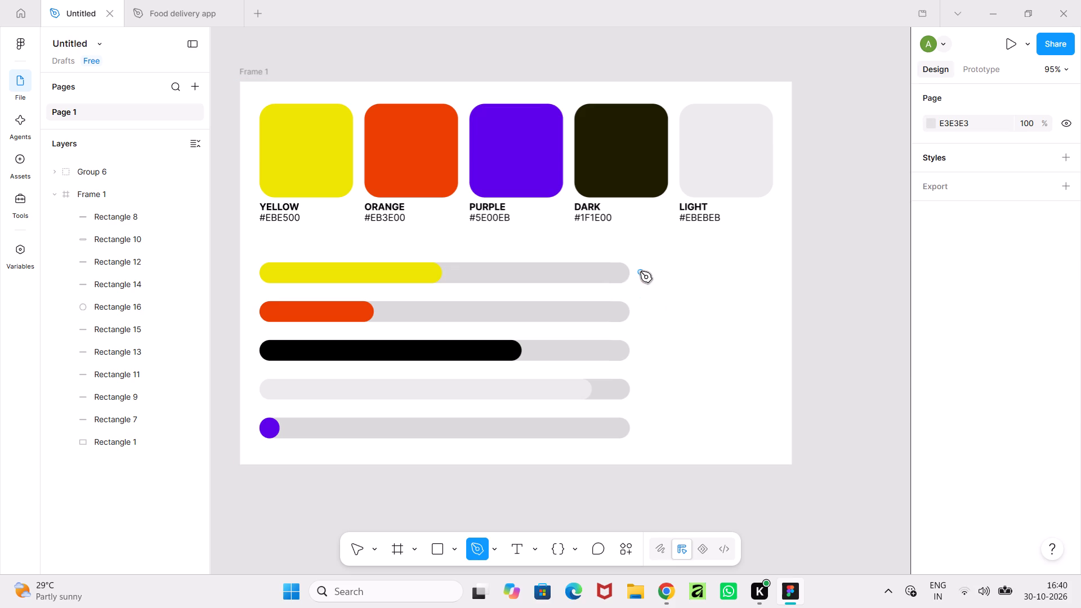
# Draw an open square bracket about 15 by 62 with the Pen tool, just past the right ends of the yellow and orange bars' tracks.
pyautogui.click(638, 272)
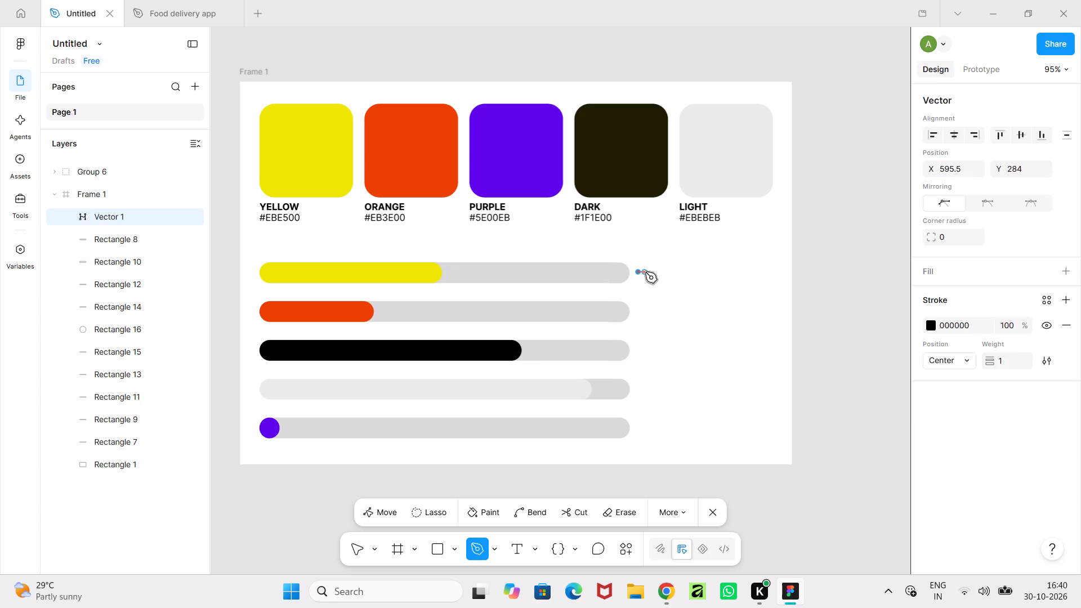
pyautogui.keyDown('shift'); pyautogui.click(648, 272); pyautogui.keyUp('shift')
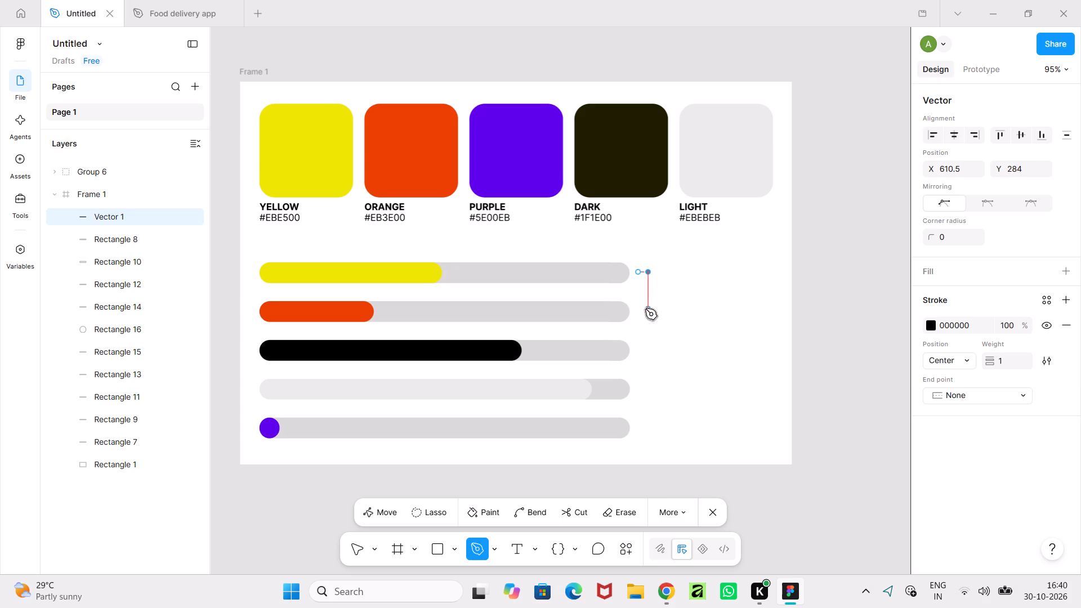
pyautogui.keyDown('shift'); pyautogui.click(646, 313); pyautogui.keyUp('shift')
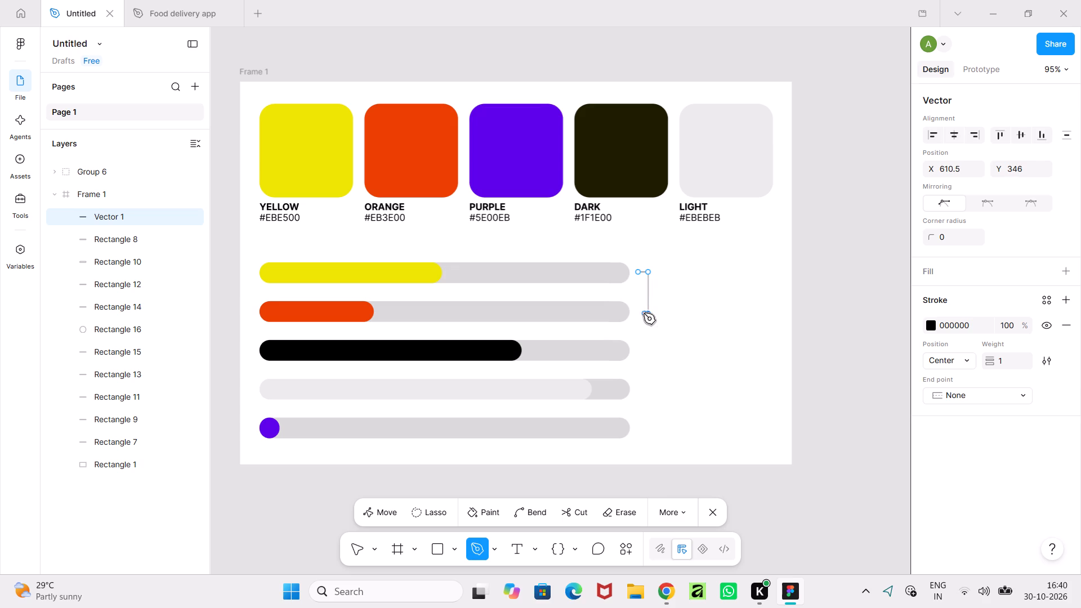
pyautogui.keyDown('shift'); pyautogui.click(640, 313); pyautogui.keyUp('shift')
pyautogui.click(638, 314)
pyautogui.click(575, 512)
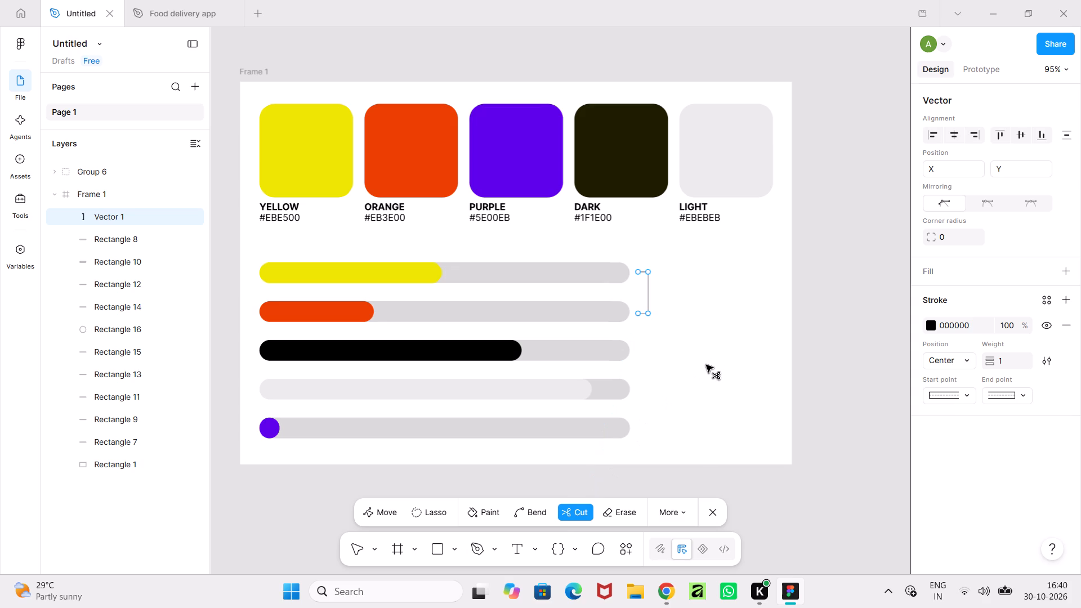
pyautogui.click(705, 365)
pyautogui.click(816, 354)
pyautogui.click(361, 548)
pyautogui.click(682, 363)
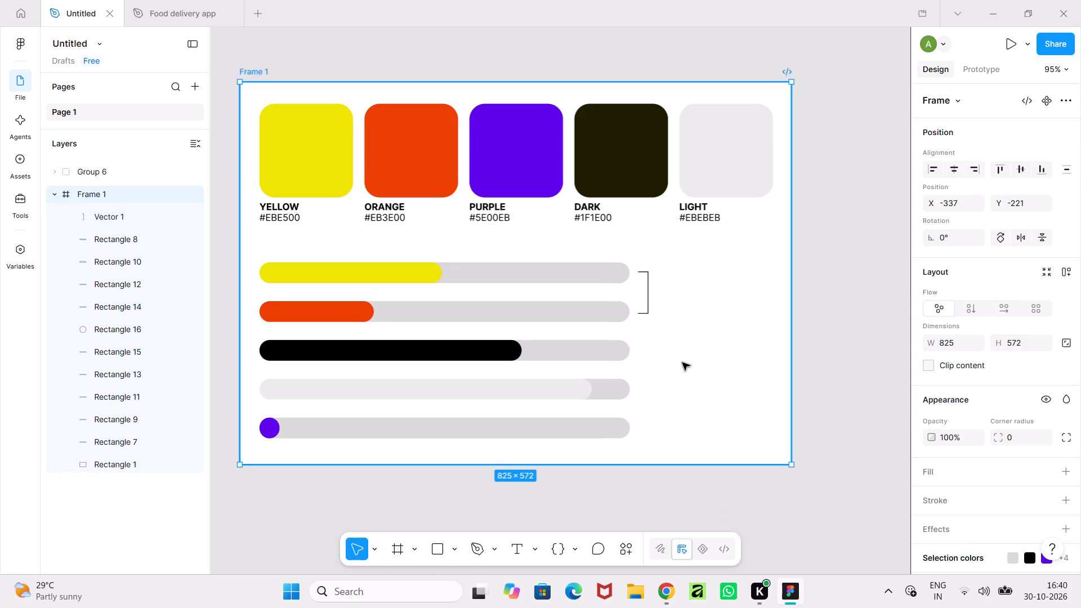
# Duplicate the white background rectangle in place inside Frame 1.
pyautogui.keyDown('ctrl'); pyautogui.scroll(4, 682, 363); pyautogui.keyUp('ctrl')
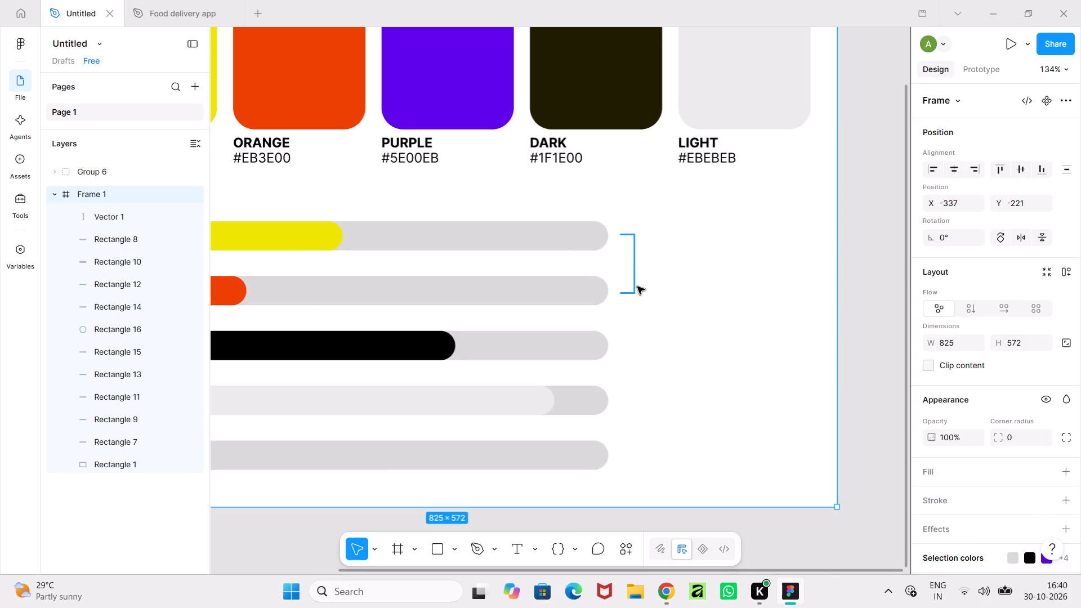
pyautogui.click(636, 287)
pyautogui.keyDown('ctrl'); pyautogui.click(684, 290); pyautogui.keyUp('ctrl')
pyautogui.hotkey('ctrl', 'c')
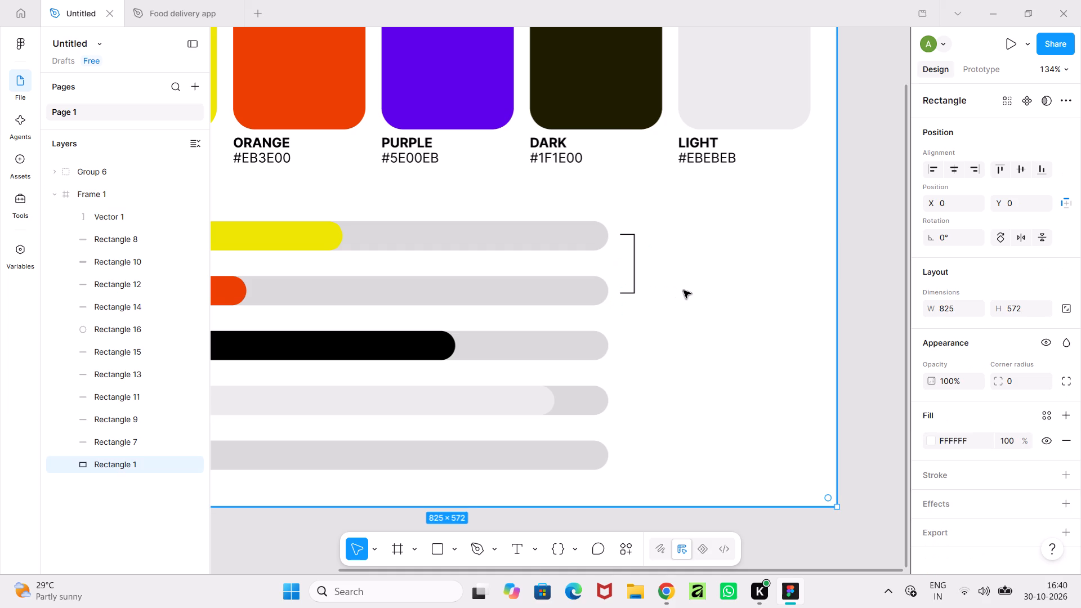
pyautogui.hotkey('ctrl', 'v')
pyautogui.moveTo(638, 278); pyautogui.dragTo(636, 328)
pyautogui.hotkey('ctrl', 'z')
# Duplicate the bracket and place the copy beside the black and light grey bars at about X 595, Y 402.
pyautogui.click(637, 284)
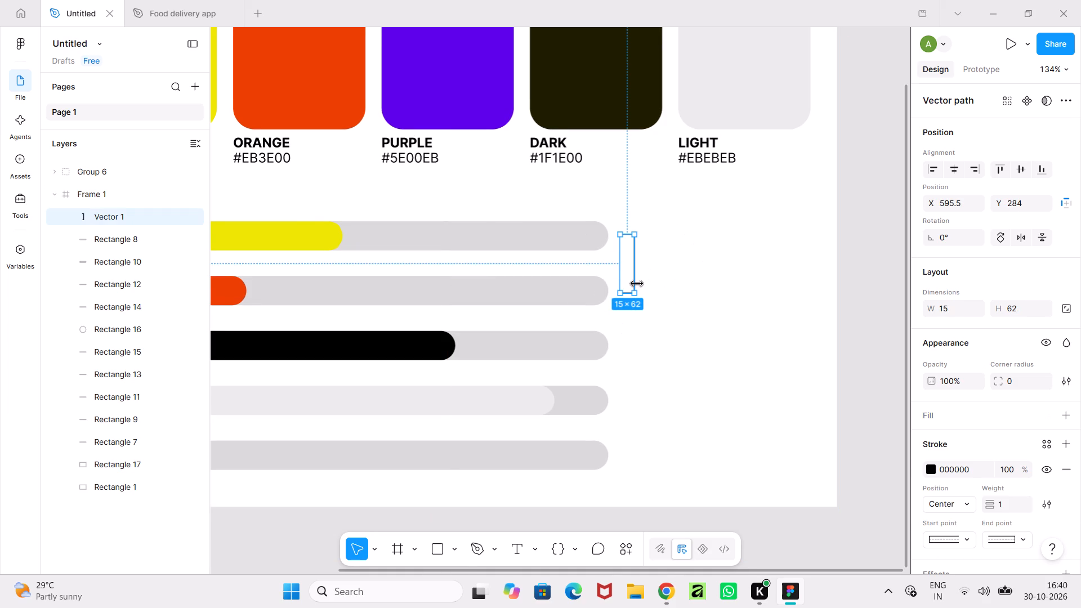
pyautogui.hotkey('ctrl', 'c')
pyautogui.hotkey('ctrl', 'v')
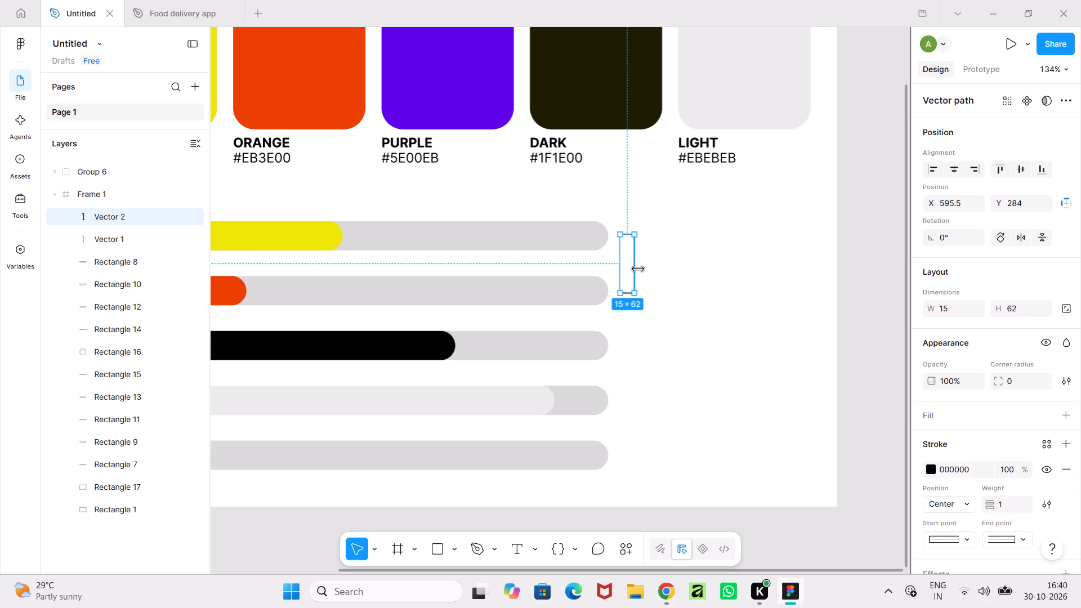
pyautogui.moveTo(626, 275); pyautogui.dragTo(619, 351)
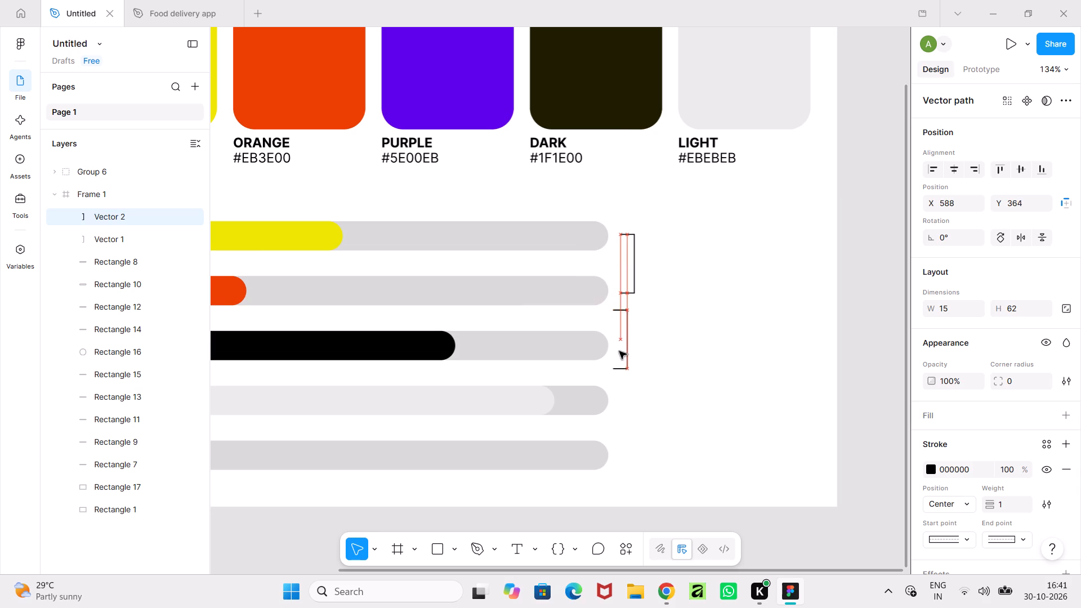
pyautogui.moveTo(619, 351); pyautogui.dragTo(626, 386)
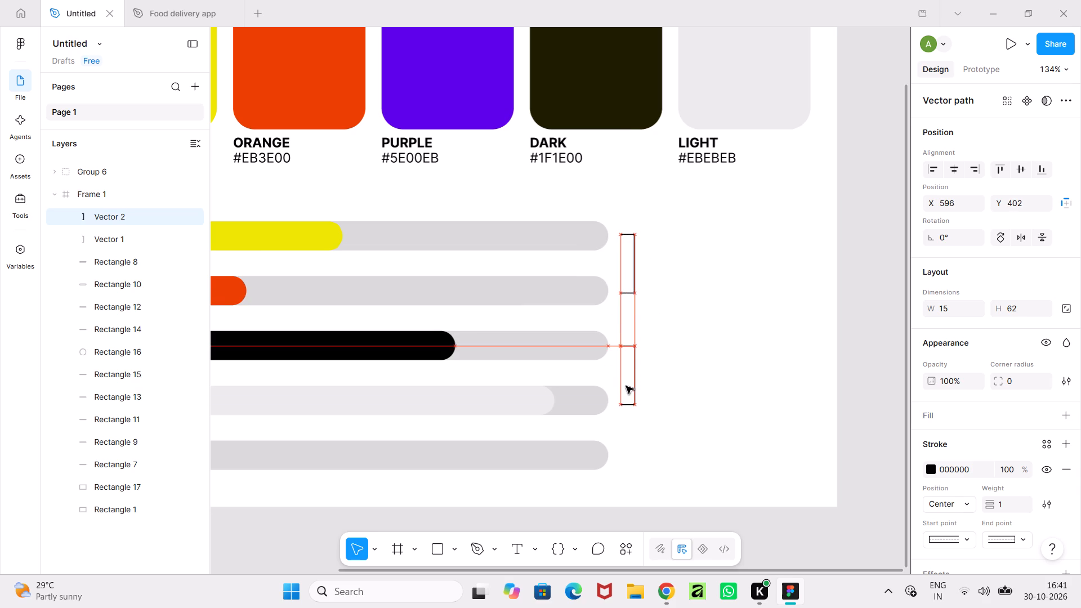
pyautogui.moveTo(626, 386); pyautogui.dragTo(625, 384)
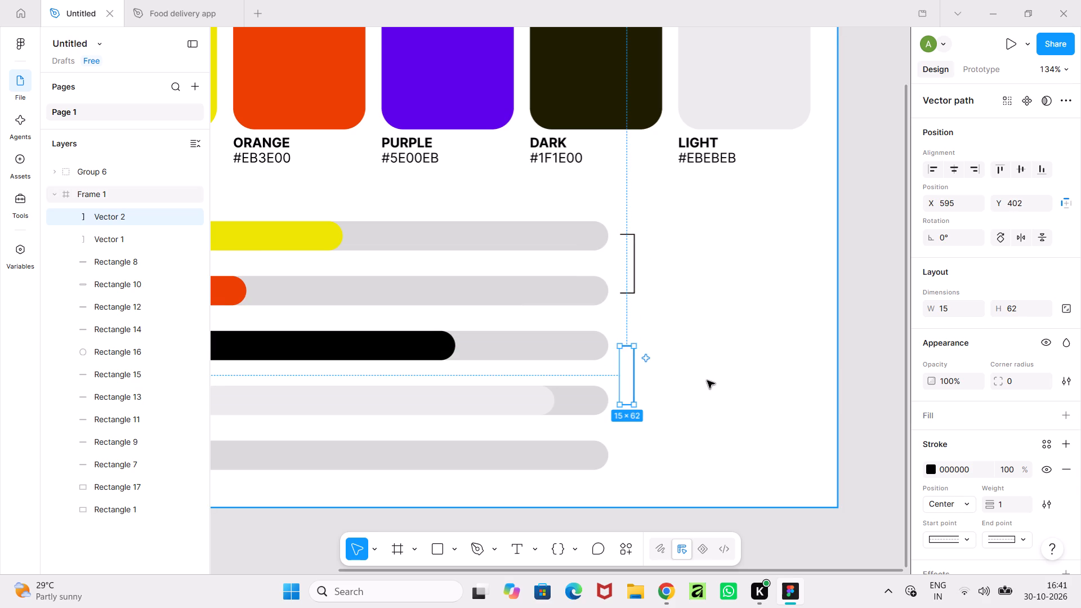
pyautogui.keyDown('ctrl'); pyautogui.scroll(-3, 708, 380); pyautogui.keyUp('ctrl')
pyautogui.click(848, 396)
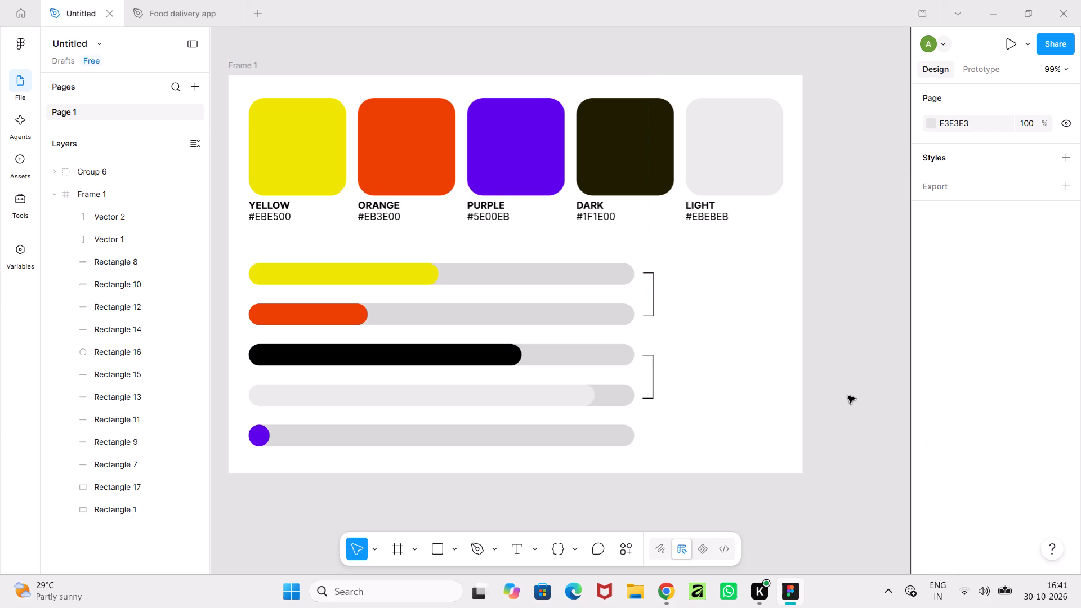
# Add the text label "Primary" at size 13, just outside the bracket that spans the yellow and orange bars.
pyautogui.moveTo(848, 396); pyautogui.dragTo(848, 410, button='middle')
pyautogui.keyDown('ctrl'); pyautogui.scroll(5, 848, 410); pyautogui.keyUp('ctrl')
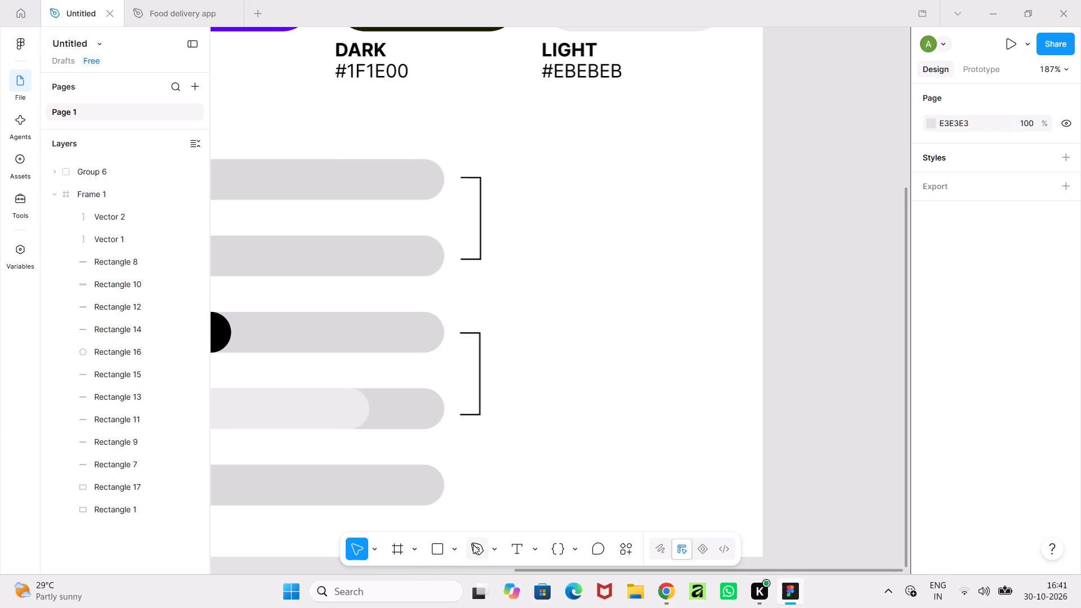
pyautogui.click(514, 546)
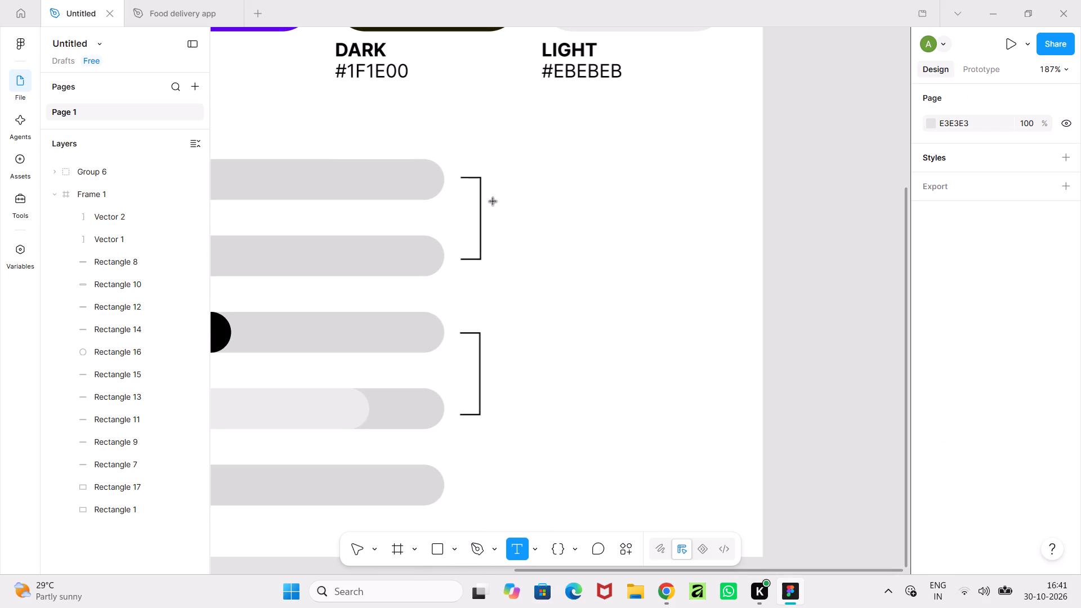
pyautogui.moveTo(493, 207); pyautogui.dragTo(517, 245)
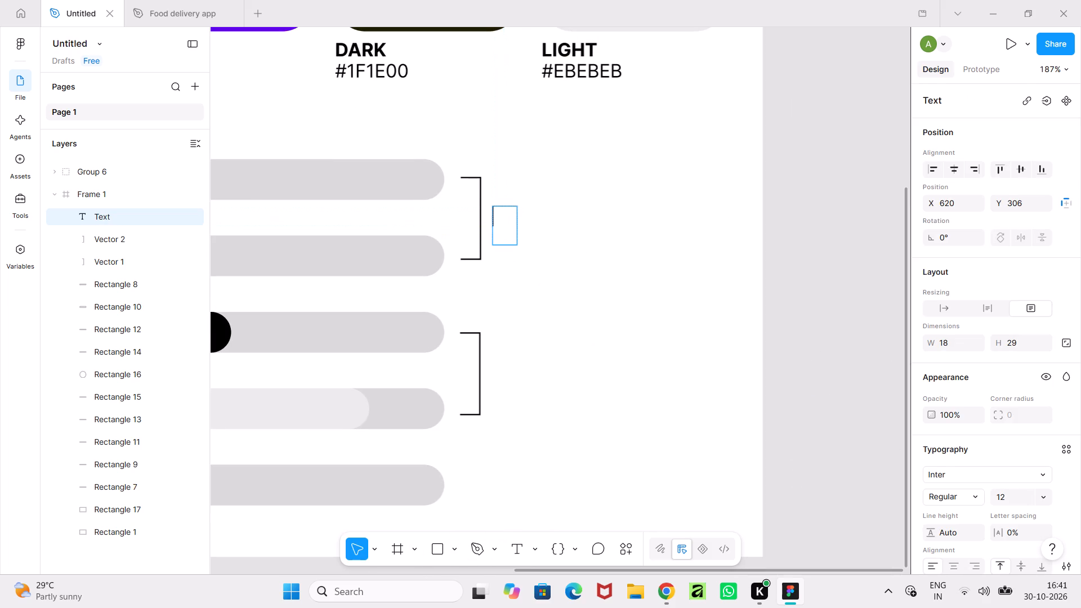
pyautogui.scroll(2, 1007, 500)
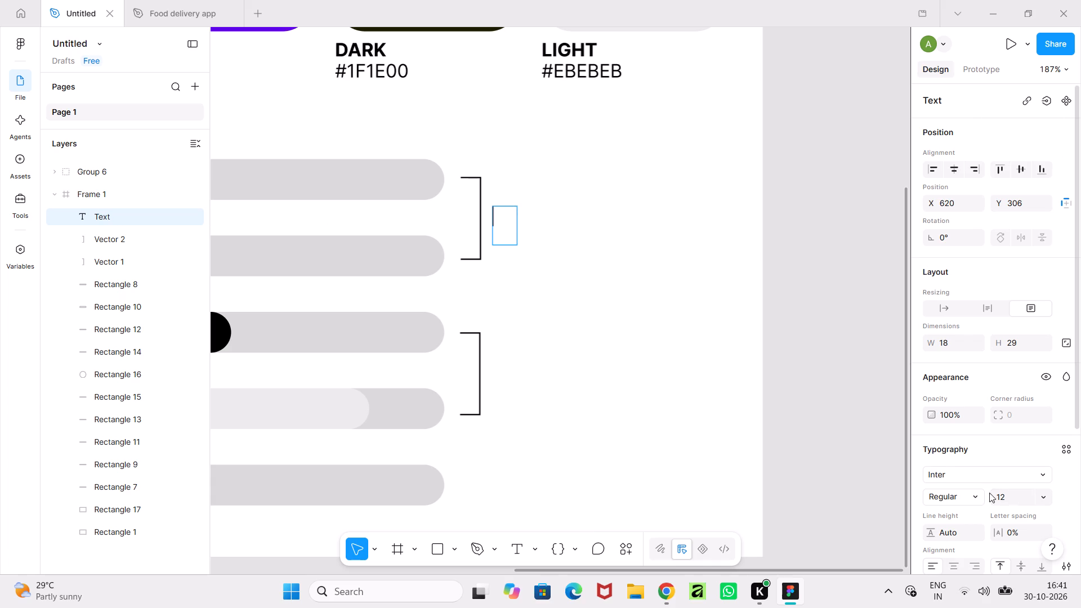
pyautogui.scroll(1, 999, 497)
pyautogui.click(1046, 499)
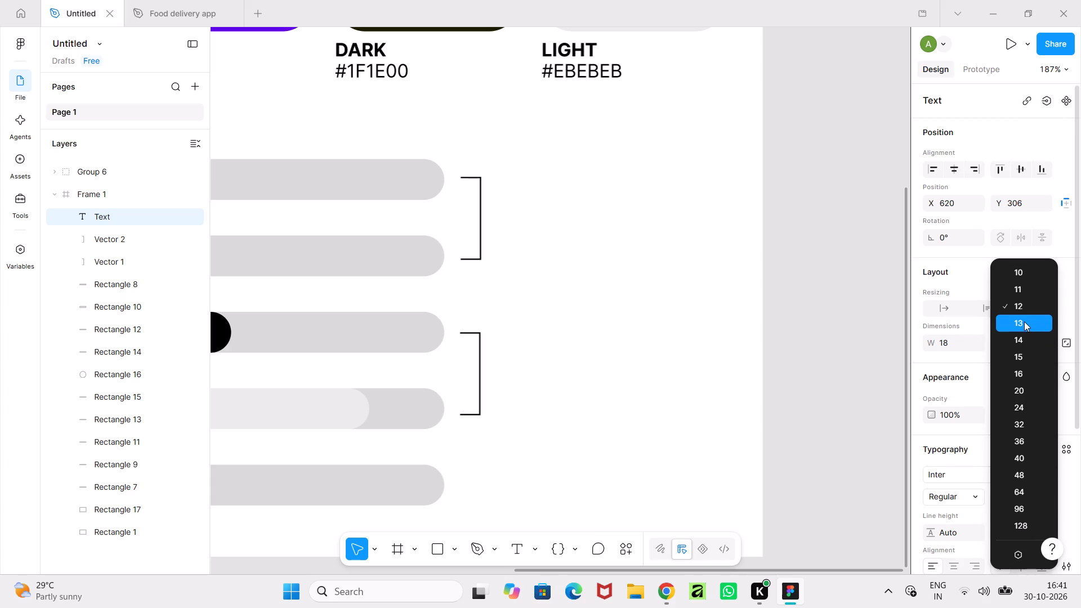
pyautogui.click(1024, 321)
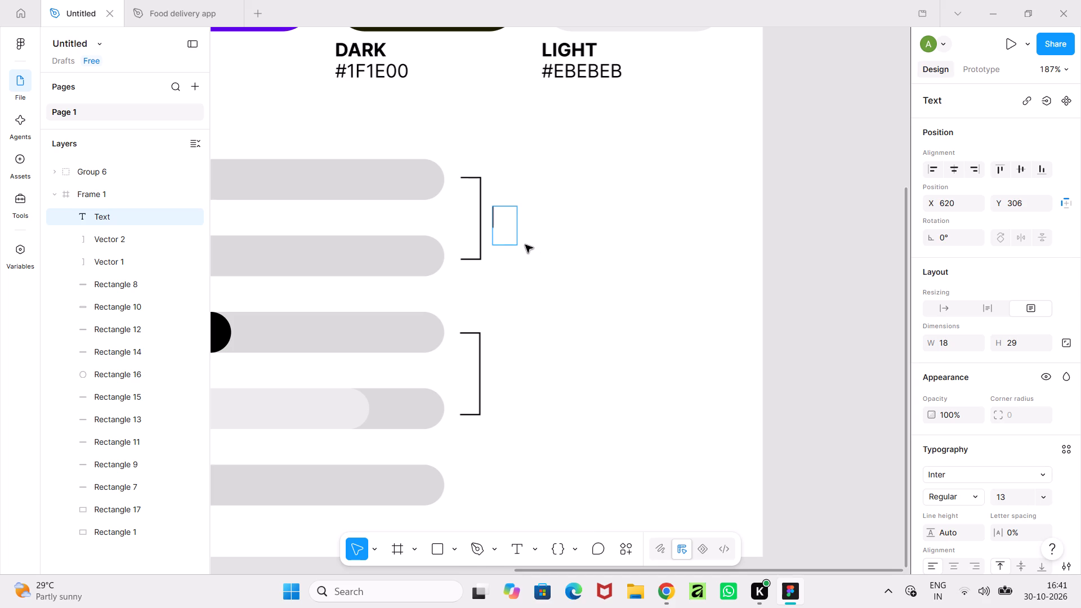
pyautogui.hotkey('shift', 'p')
pyautogui.write('rima')
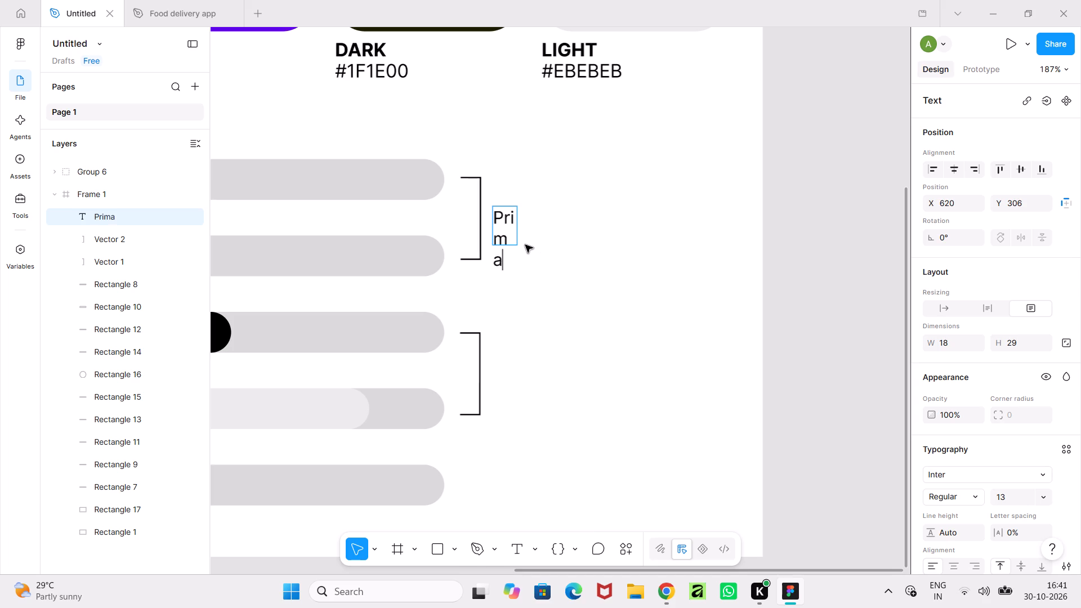
pyautogui.write('ry')
pyautogui.click(525, 245)
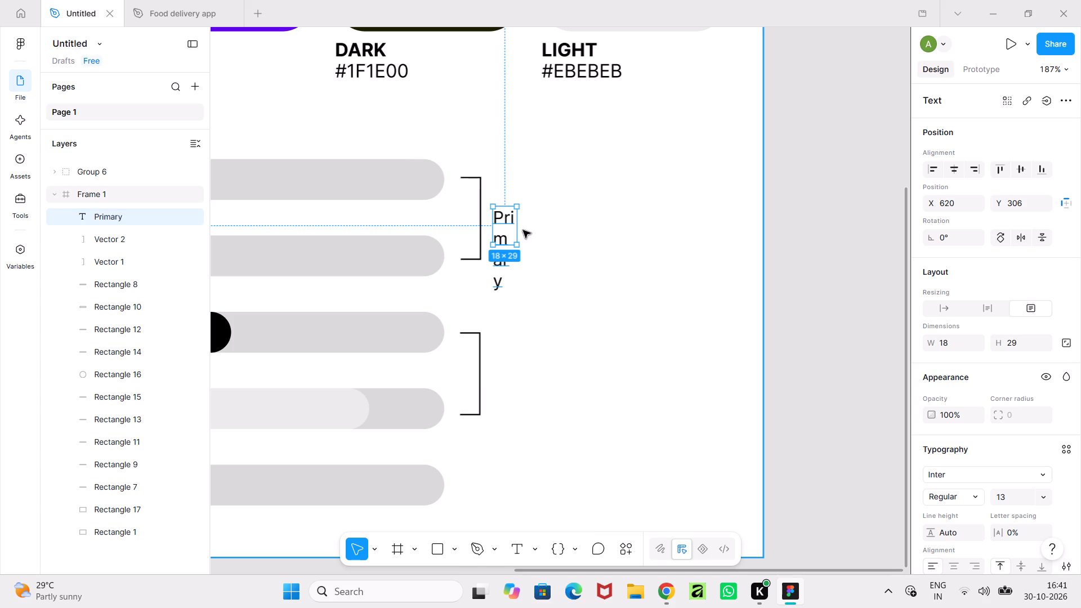
# Resize the Primary label's text box to about 67 by 15 so the word fits on one line.
pyautogui.moveTo(519, 230); pyautogui.dragTo(583, 225)
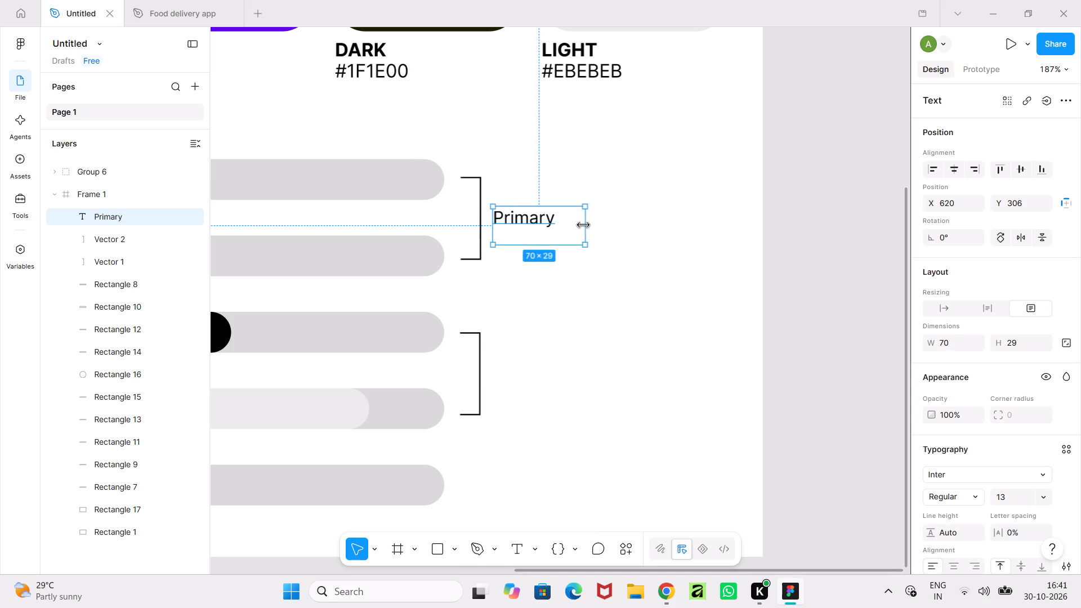
pyautogui.moveTo(583, 225); pyautogui.dragTo(581, 226)
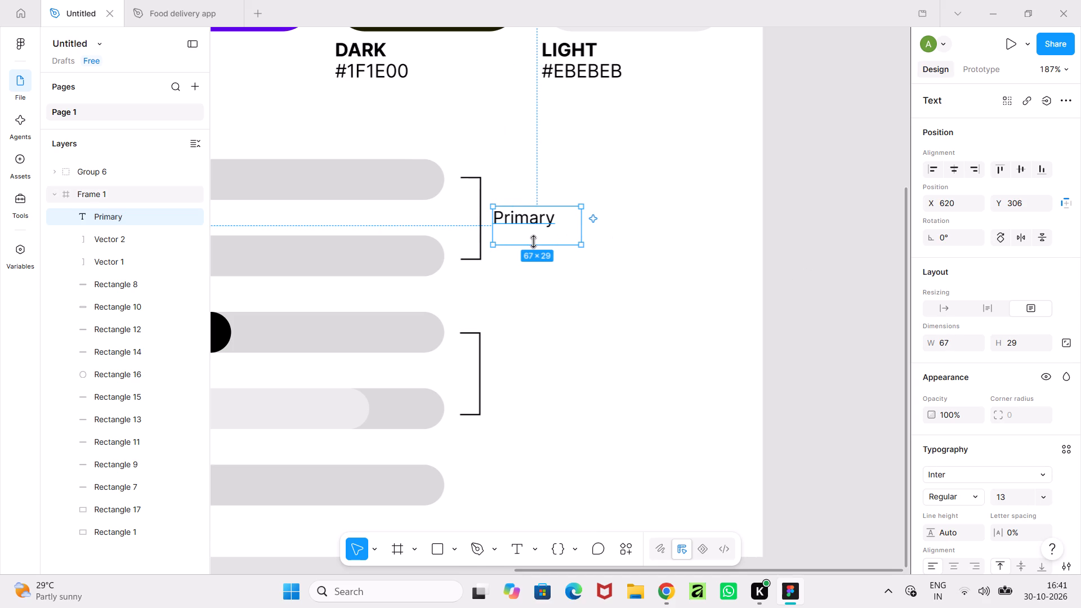
pyautogui.moveTo(533, 248); pyautogui.dragTo(533, 223)
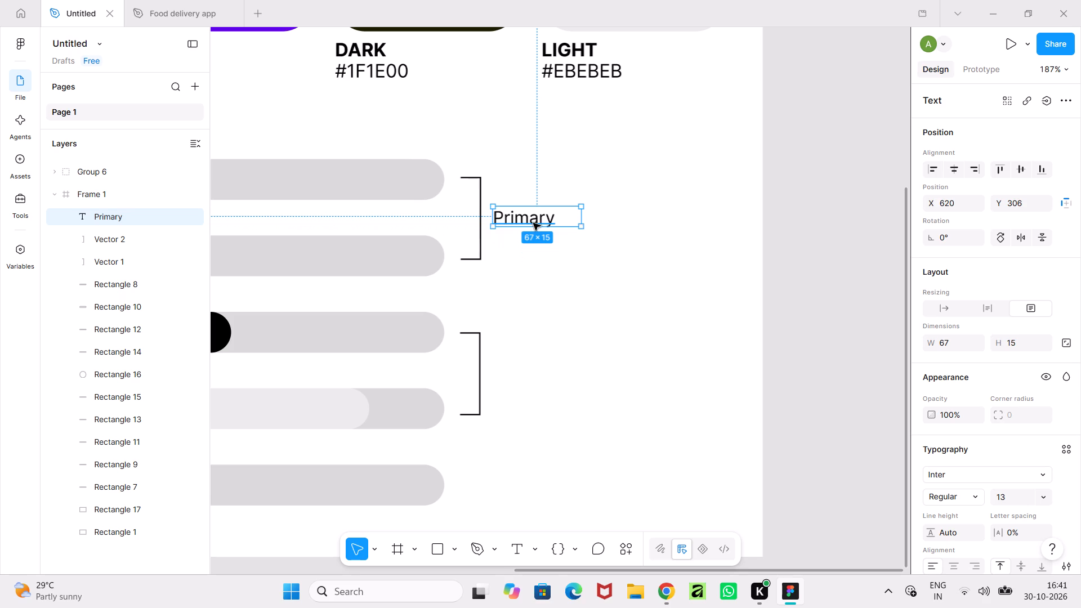
# Duplicate the Primary label beside the lower bracket at about X 620, Y 425, and change the copy's text to "Neutral".
pyautogui.click(540, 216)
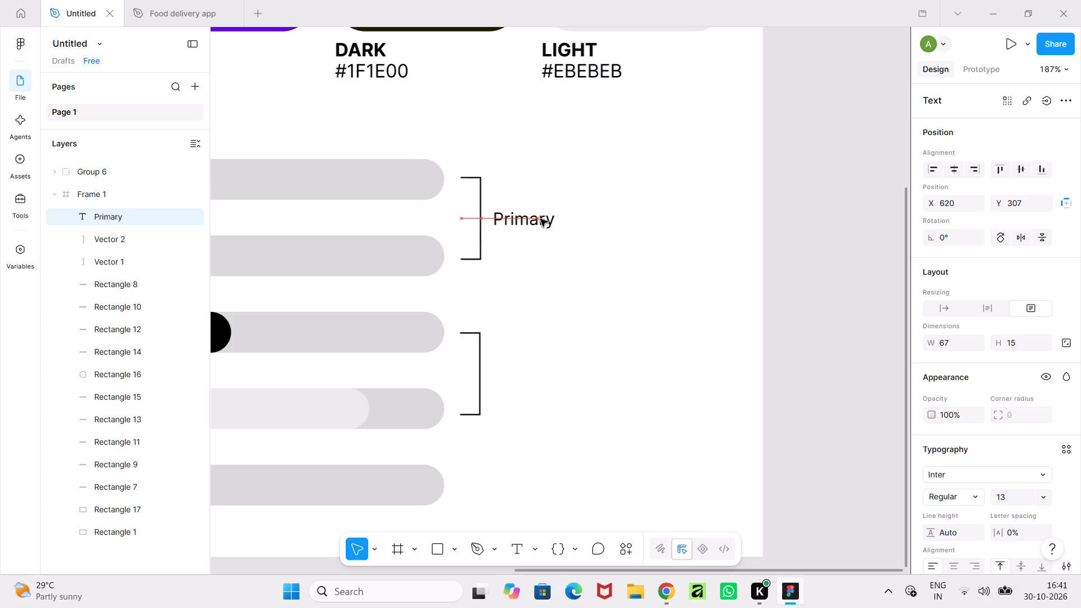
pyautogui.hotkey('ctrl', 'c')
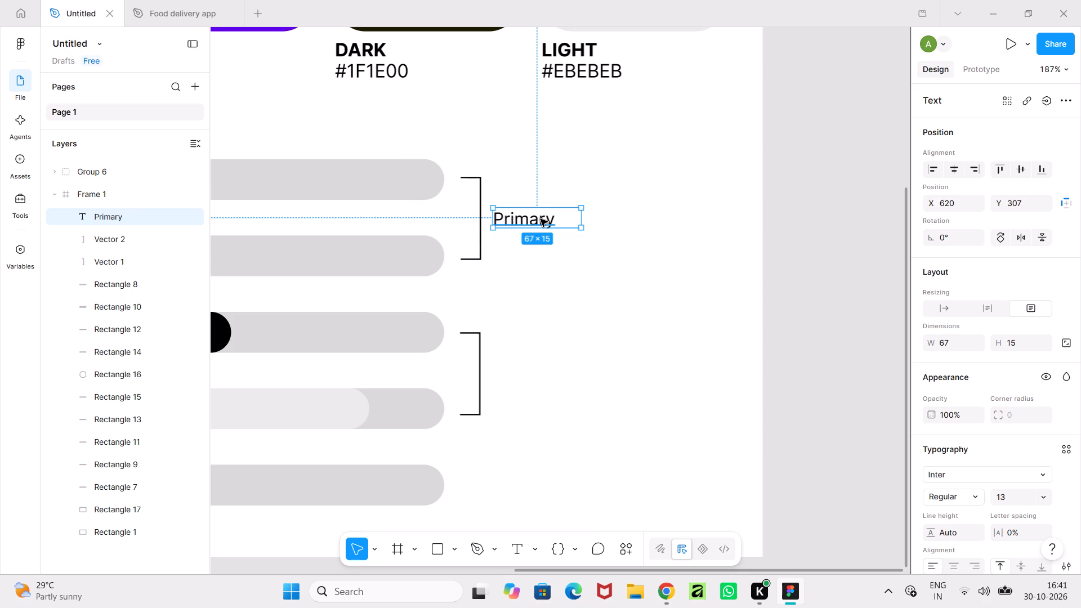
pyautogui.hotkey('ctrl', 'v')
pyautogui.moveTo(540, 219); pyautogui.dragTo(544, 377)
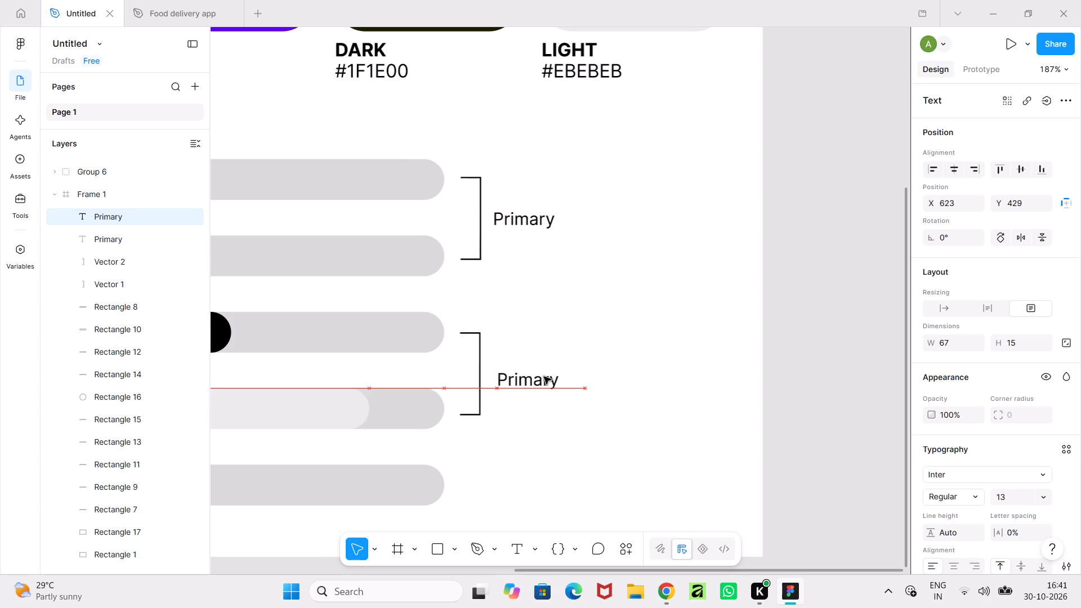
pyautogui.moveTo(544, 377); pyautogui.dragTo(541, 372)
pyautogui.click(541, 372)
pyautogui.click(541, 372)
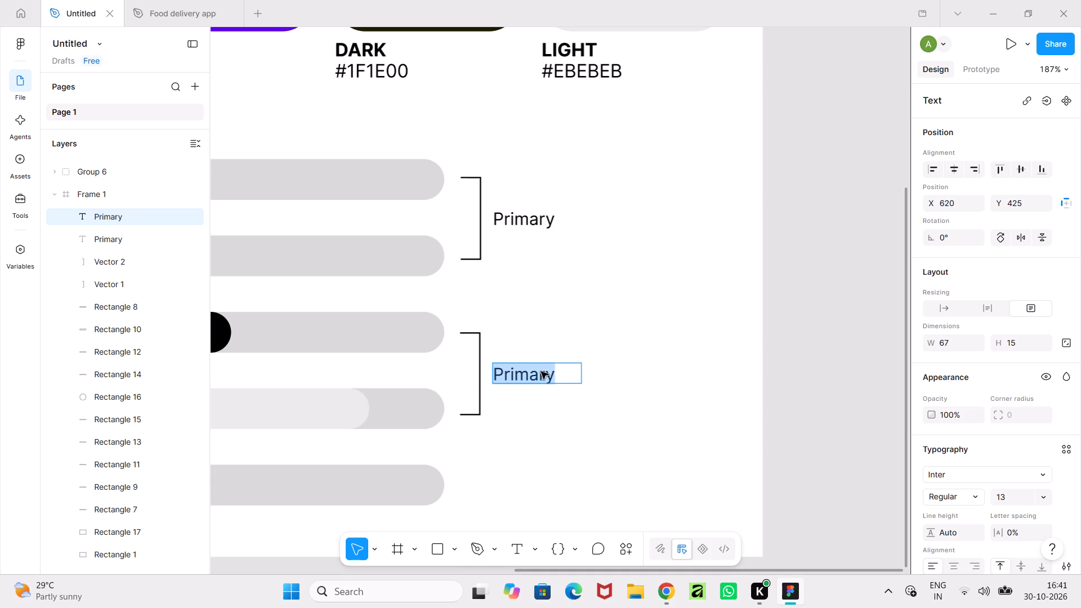
pyautogui.hotkey('shift', 'n')
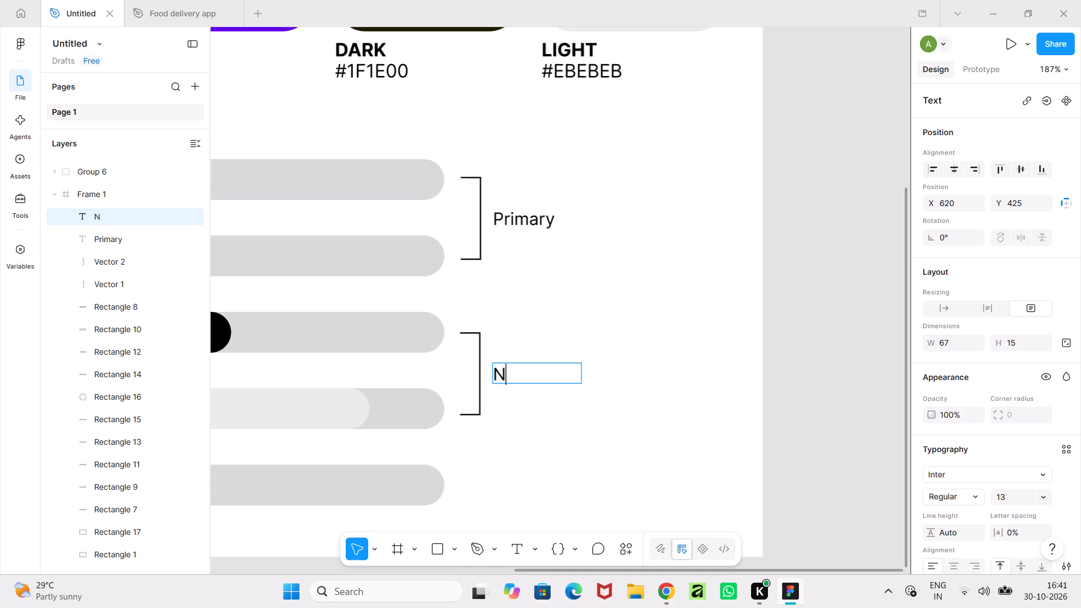
pyautogui.write('eutral')
pyautogui.click(623, 399)
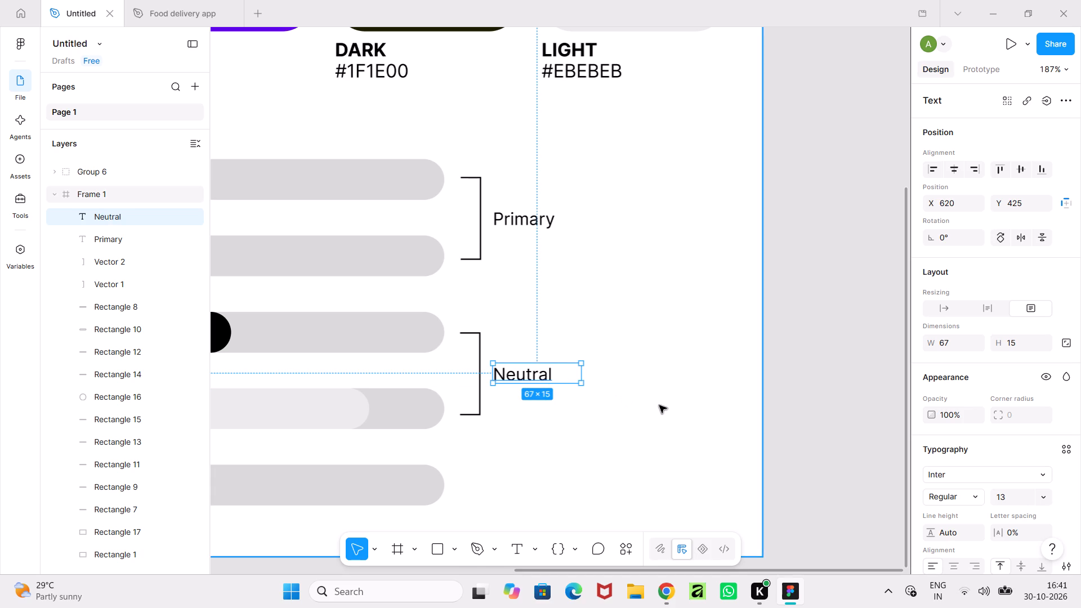
# Duplicate the Neutral label beside the purple bar at about X 620, Y 510, and change the copy's text to "Support".
pyautogui.hotkey('ctrl', 'c')
pyautogui.hotkey('ctrl', 'v')
pyautogui.scroll(-2, 659, 405)
pyautogui.moveTo(549, 350); pyautogui.dragTo(542, 390)
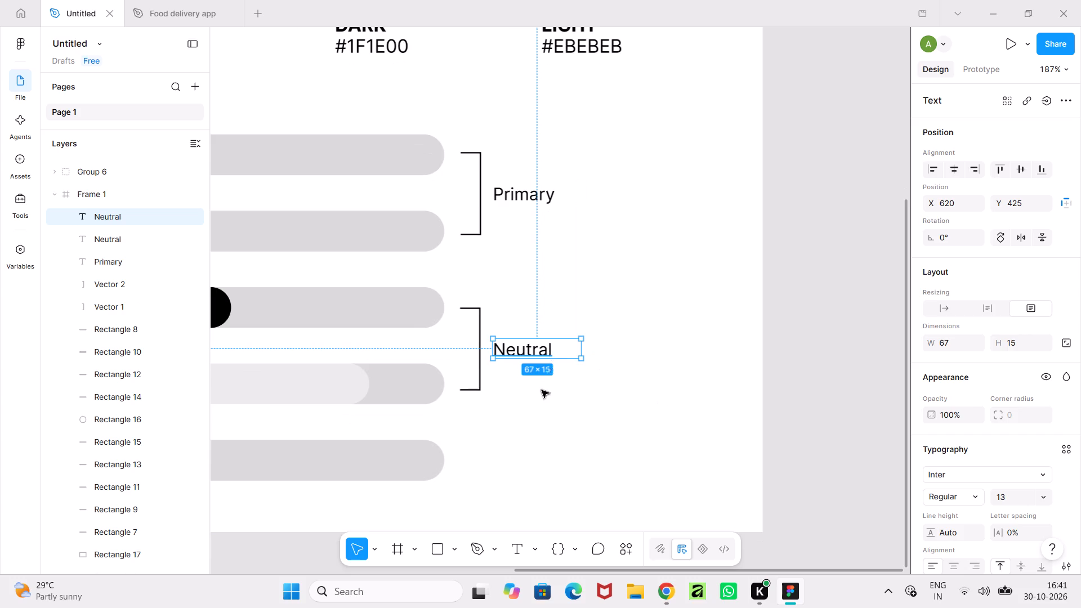
pyautogui.moveTo(542, 390); pyautogui.dragTo(548, 468)
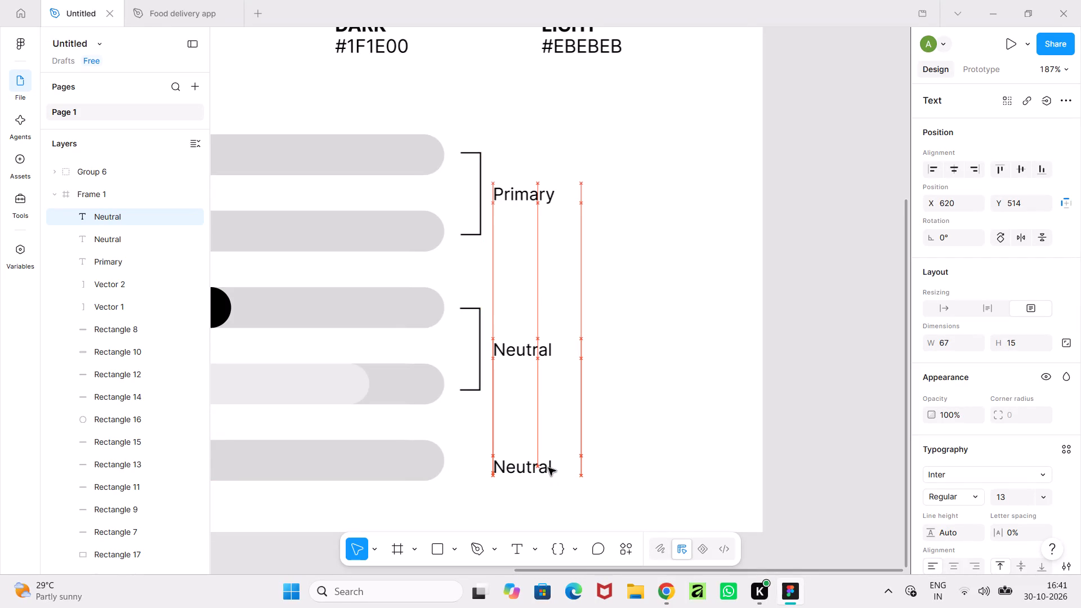
pyautogui.moveTo(548, 468); pyautogui.dragTo(549, 462)
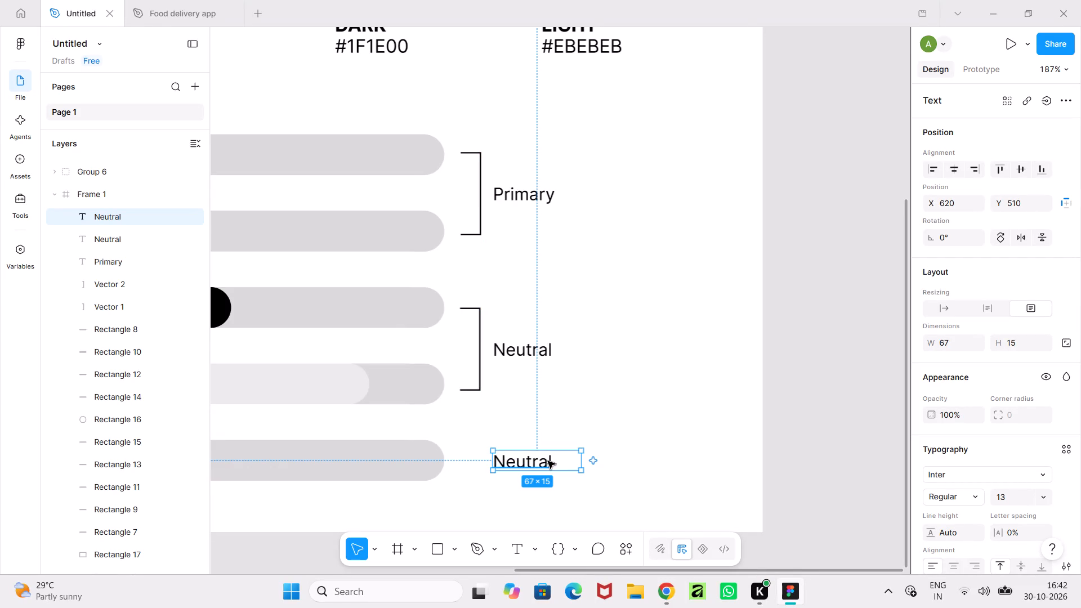
pyautogui.click(548, 461)
pyautogui.click(548, 461)
pyautogui.write('Support')
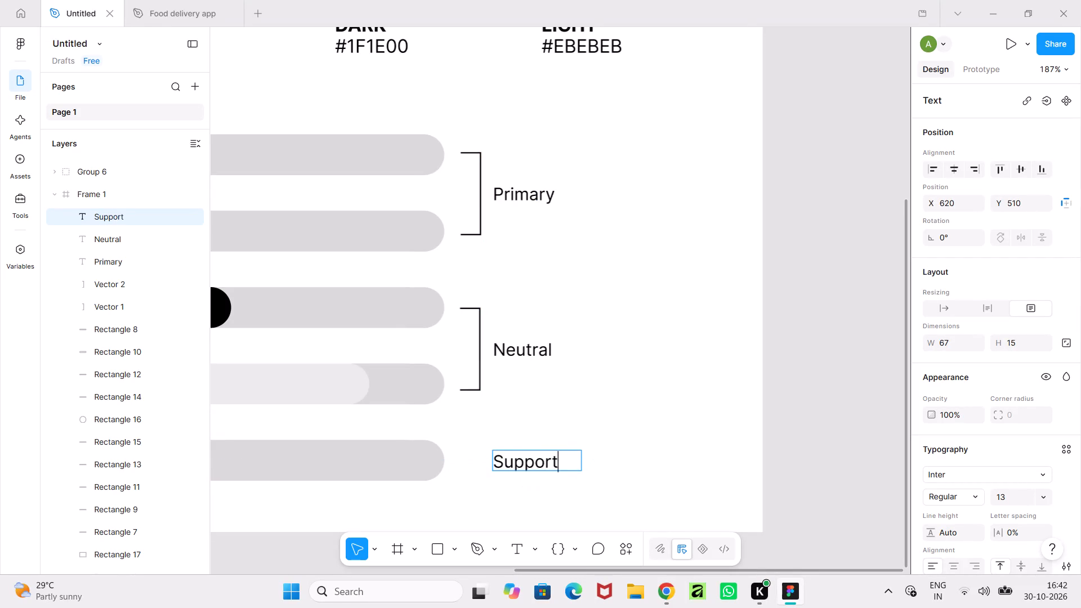
pyautogui.click(837, 507)
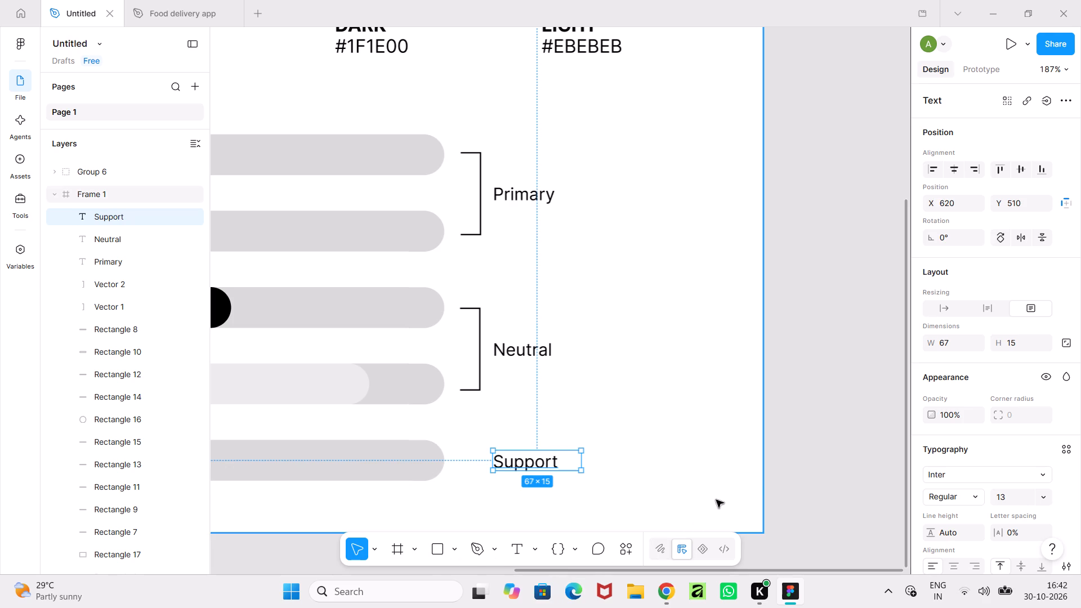
pyautogui.click(792, 479)
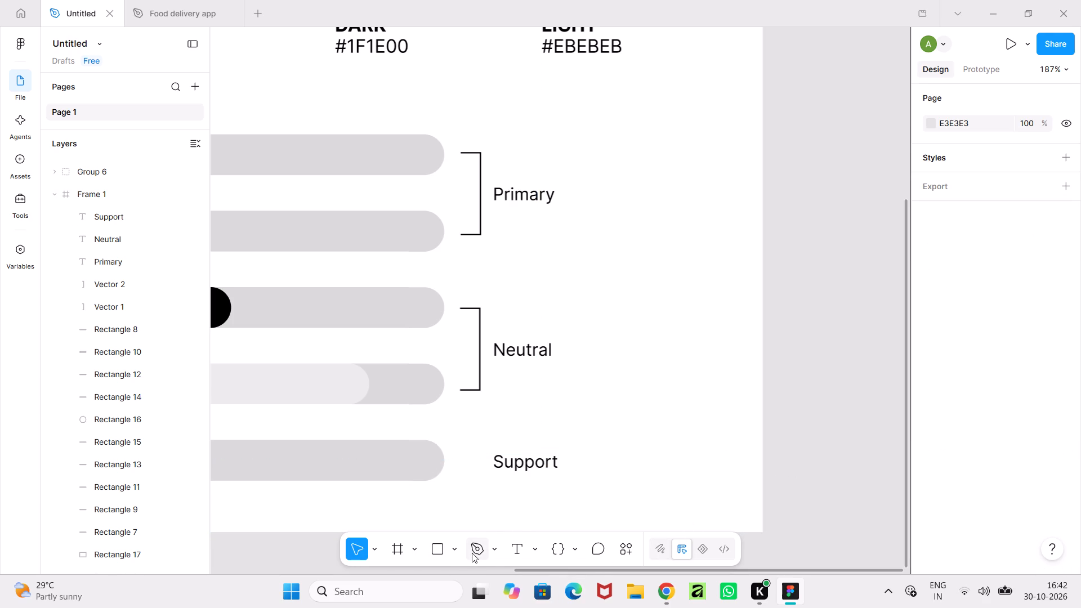
# Draw a short horizontal connector line with the Pen tool between the purple progress bar and the Support label.
pyautogui.click(472, 553)
pyautogui.click(459, 465)
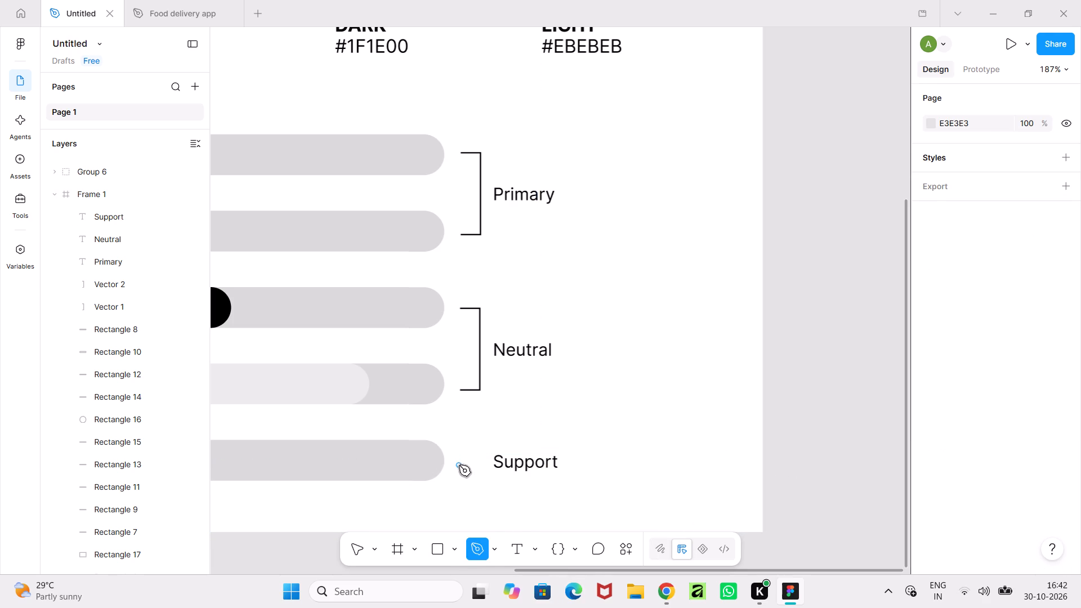
pyautogui.keyDown('shift'); pyautogui.click(477, 464); pyautogui.keyUp('shift')
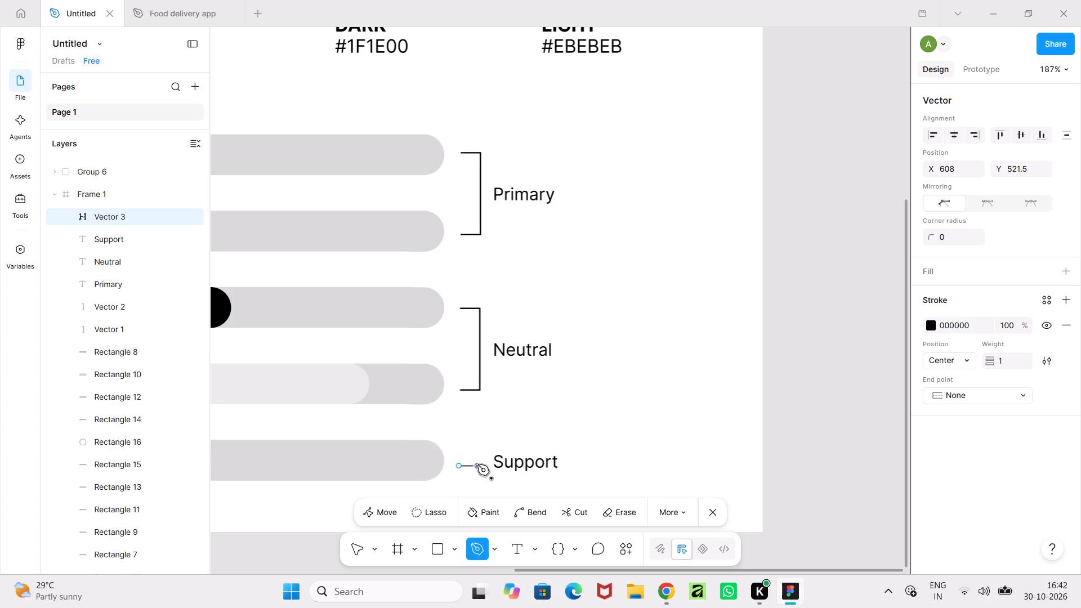
pyautogui.click(575, 508)
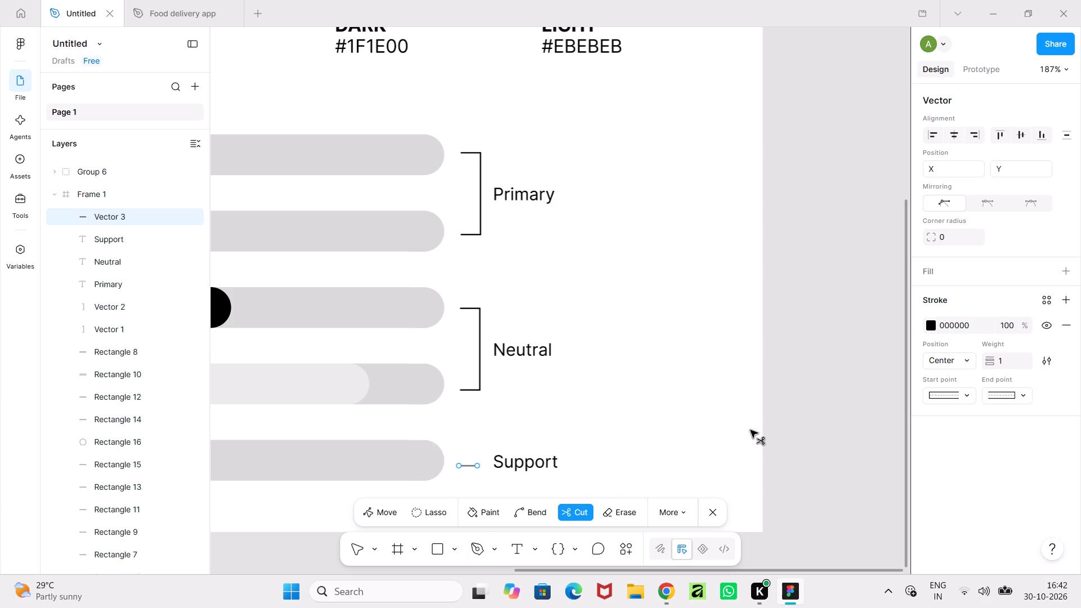
pyautogui.click(750, 430)
pyautogui.click(355, 546)
pyautogui.click(890, 382)
# Darken the fill of the grey track behind the yellow bar to 9A9A9A.
pyautogui.keyDown('ctrl'); pyautogui.scroll(-6, 802, 429); pyautogui.keyUp('ctrl')
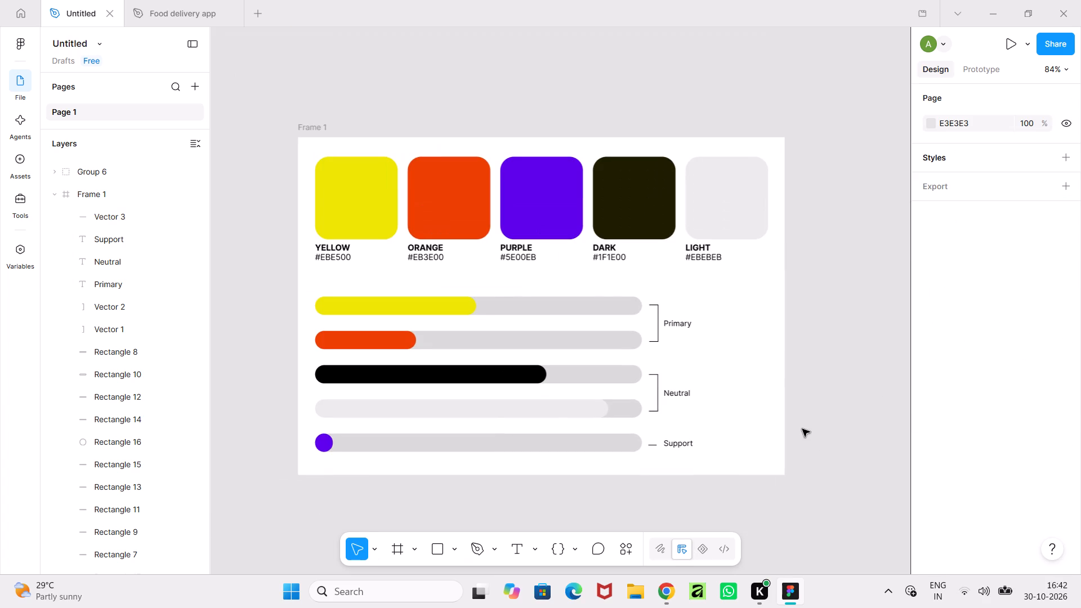
pyautogui.keyDown('ctrl'); pyautogui.scroll(-2, 802, 429); pyautogui.keyUp('ctrl')
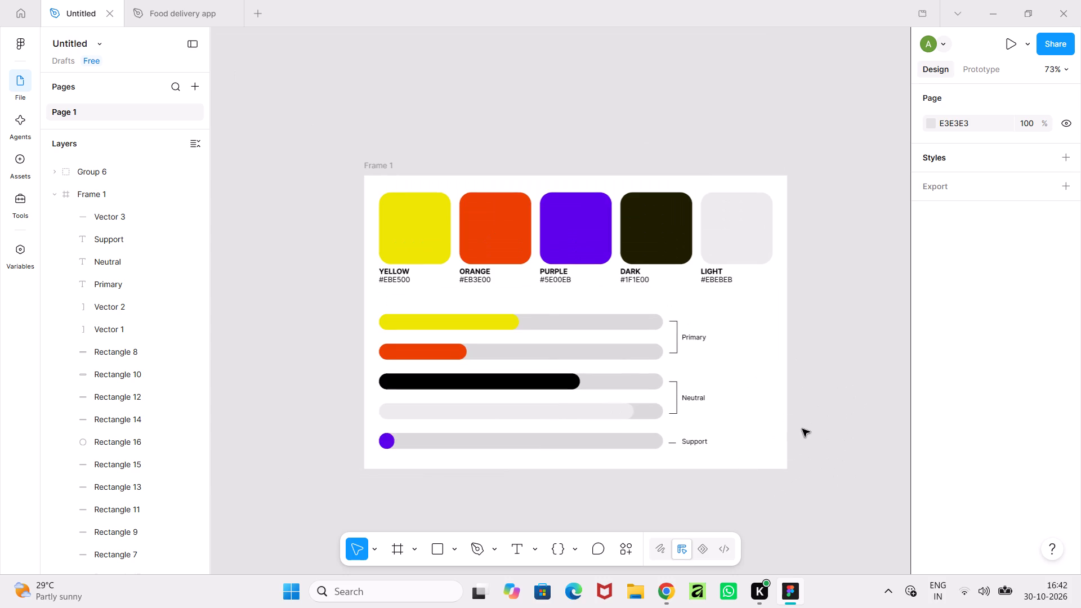
pyautogui.click(608, 329)
pyautogui.click(930, 440)
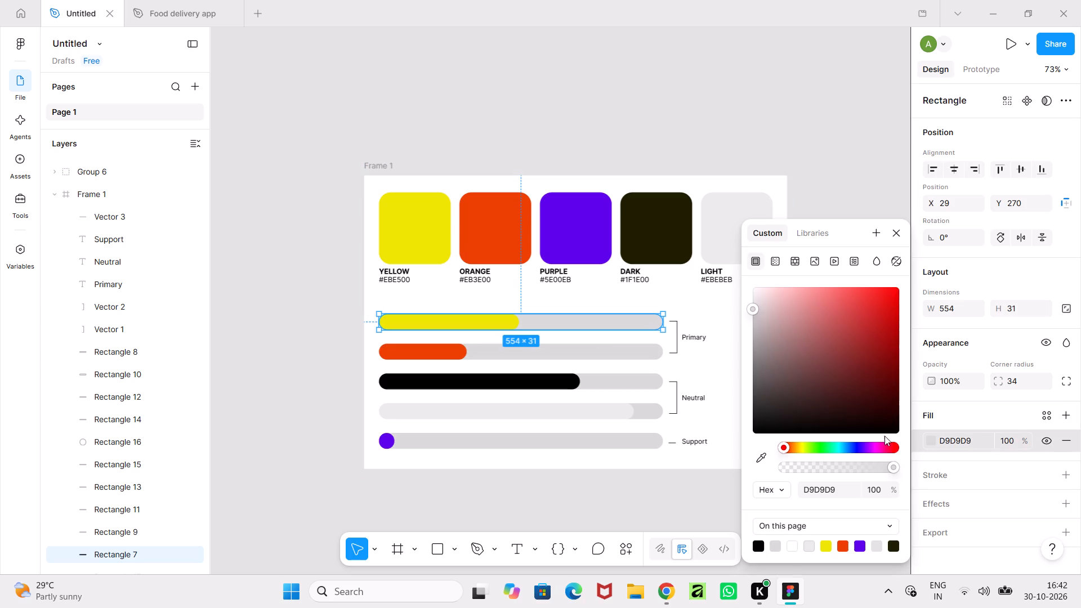
pyautogui.moveTo(753, 309); pyautogui.dragTo(751, 319)
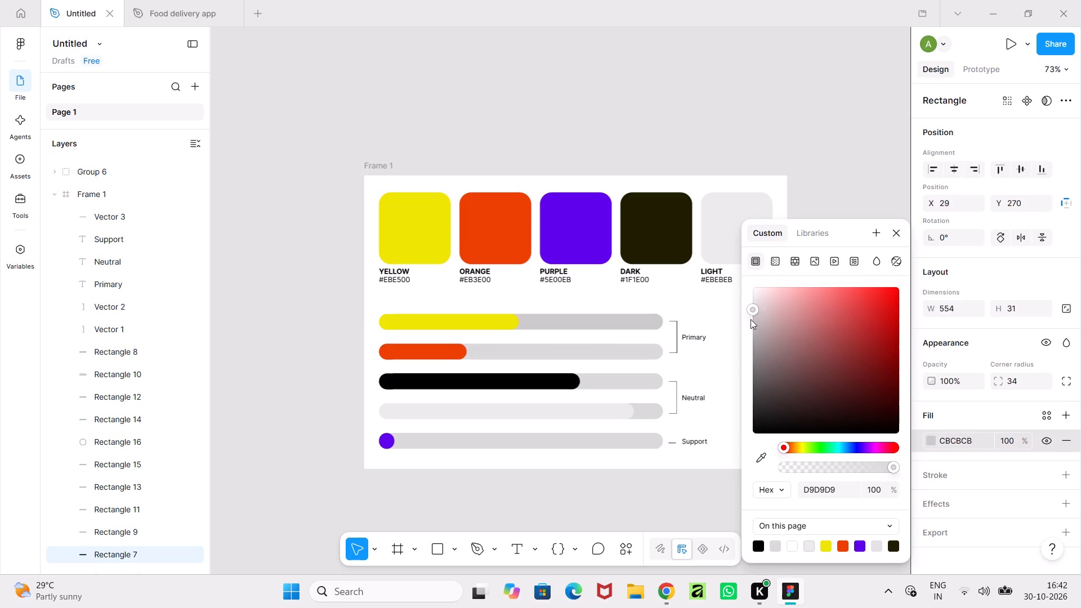
pyautogui.moveTo(751, 319); pyautogui.dragTo(745, 345)
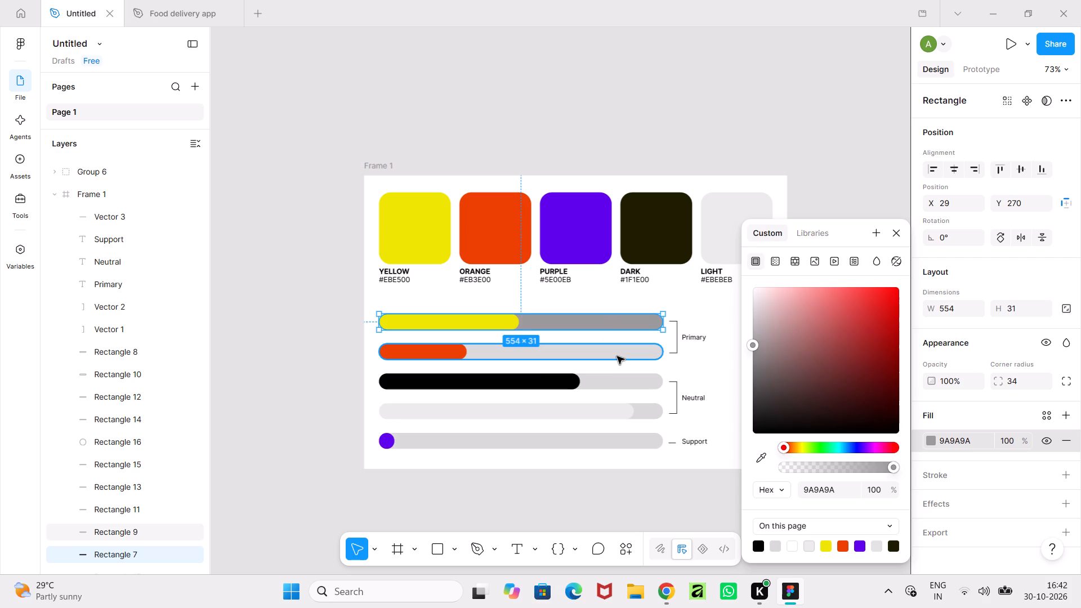
# Apply the darker grey 9A9A9A fill to the tracks behind the orange and black bars.
pyautogui.click(617, 356)
pyautogui.click(933, 441)
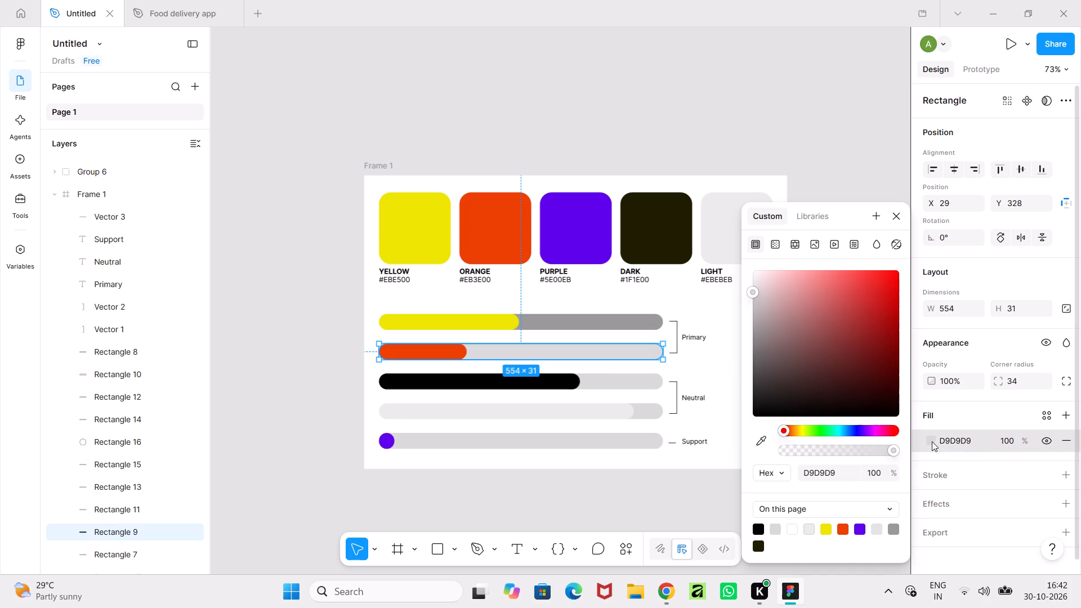
pyautogui.click(894, 527)
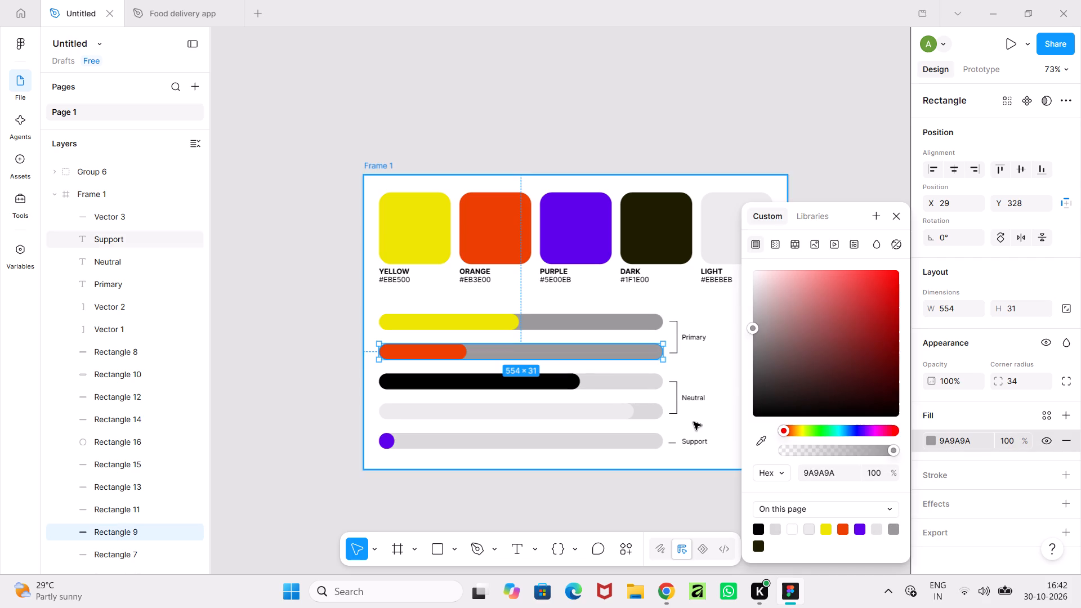
pyautogui.click(644, 383)
pyautogui.click(933, 442)
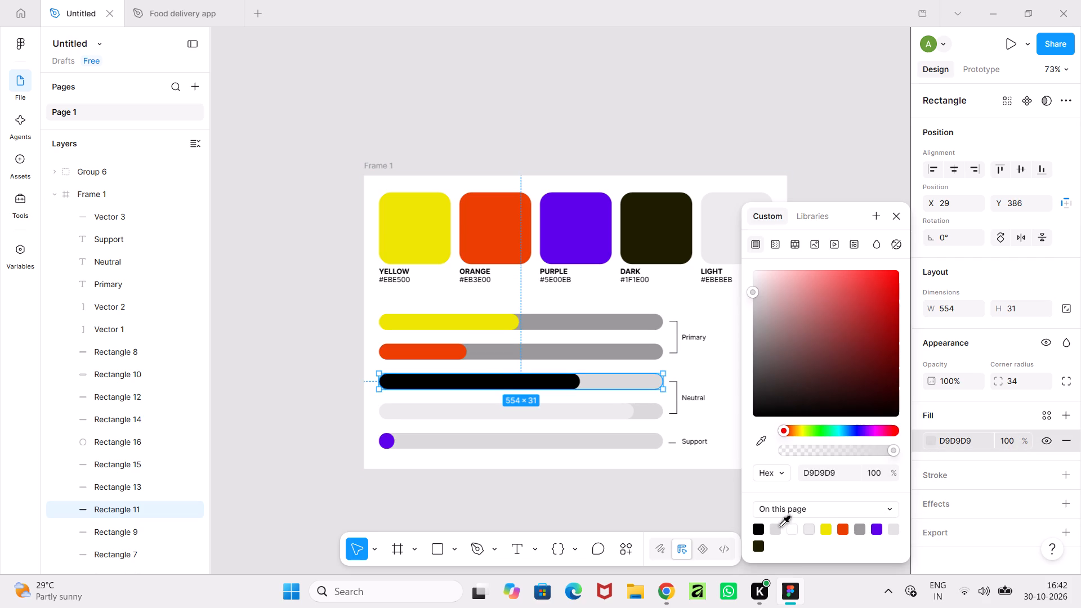
pyautogui.click(780, 526)
pyautogui.click(776, 527)
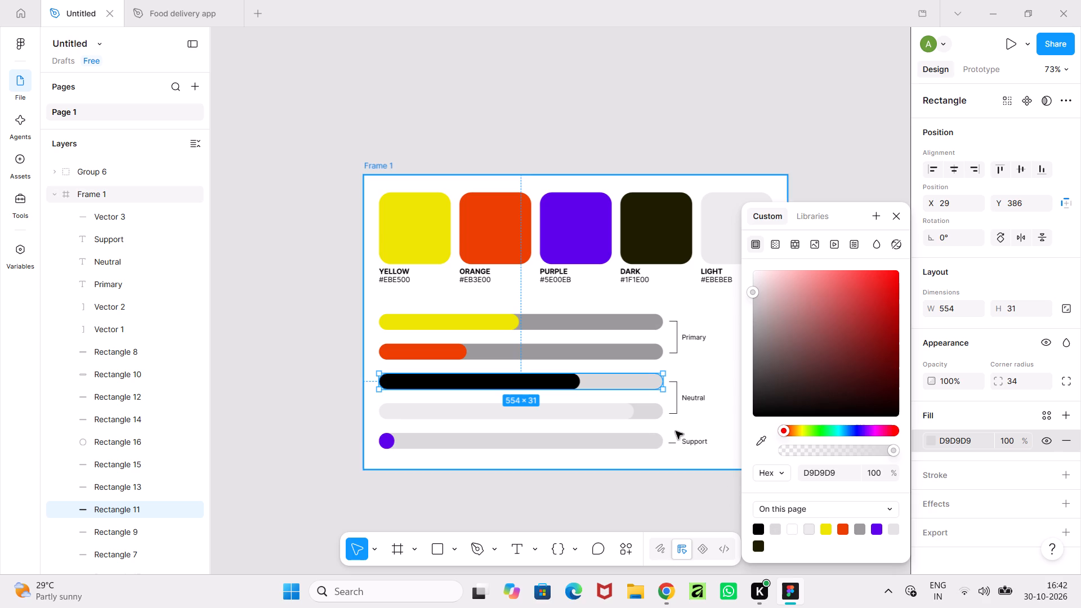
pyautogui.click(640, 416)
pyautogui.click(642, 385)
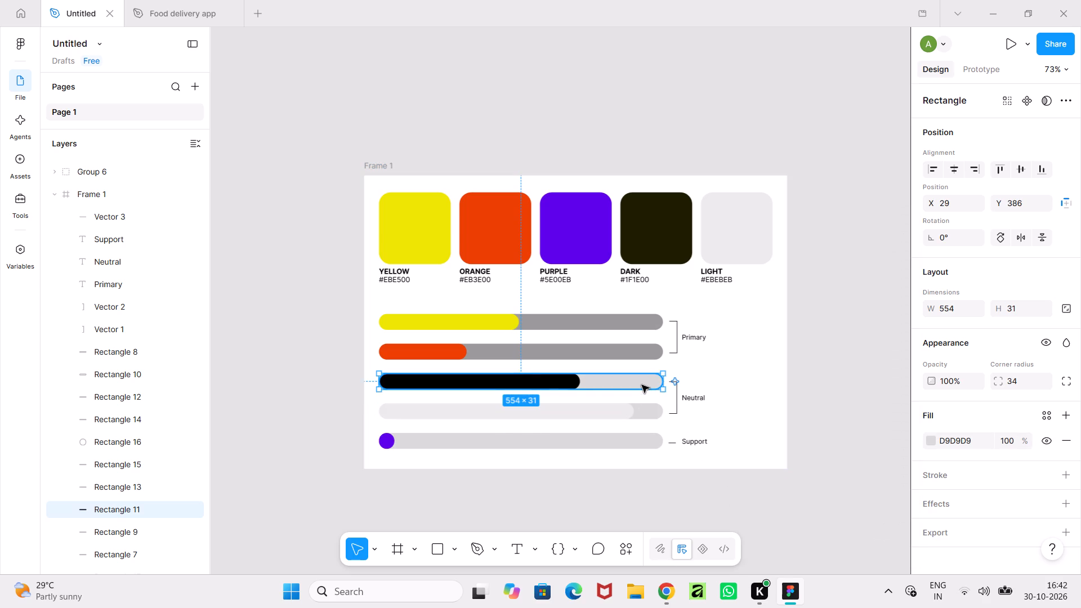
pyautogui.click(930, 443)
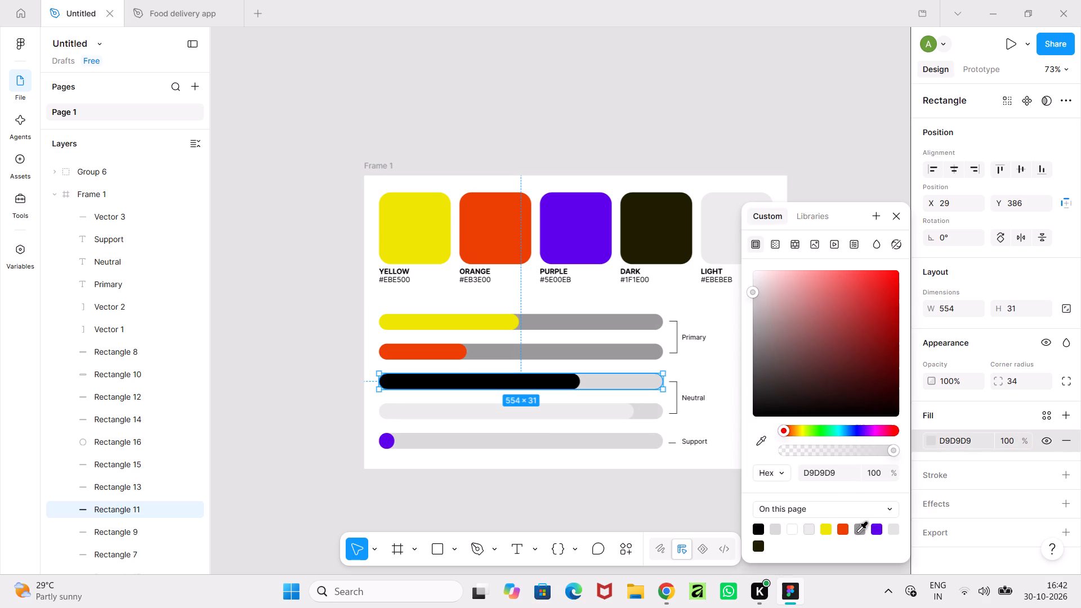
pyautogui.click(857, 532)
# Apply the same darker grey 9A9A9A fill to the tracks behind the light grey and purple bars.
pyautogui.click(649, 411)
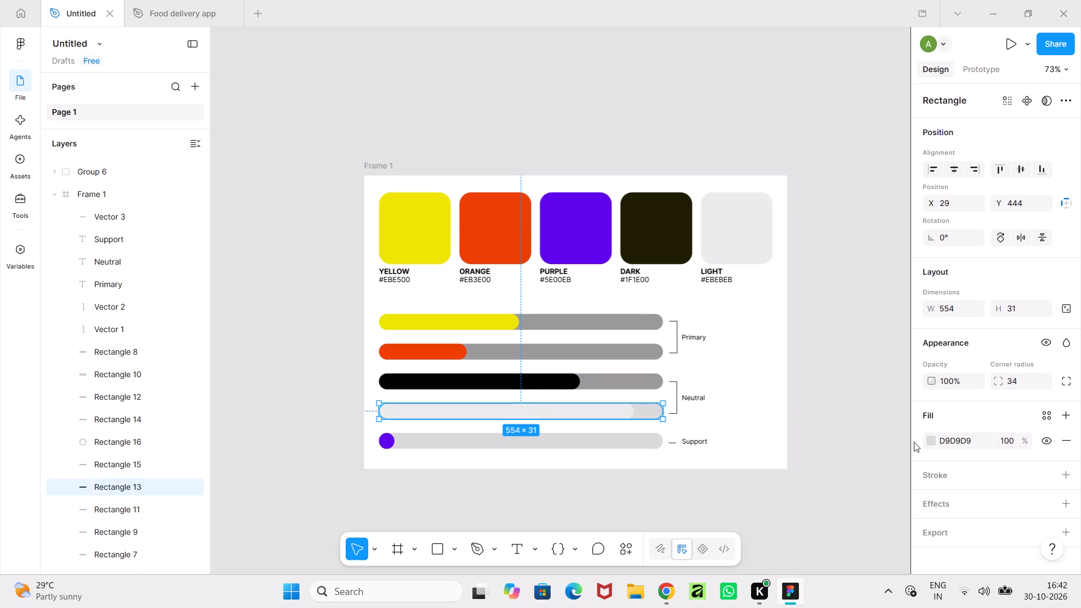
pyautogui.click(934, 437)
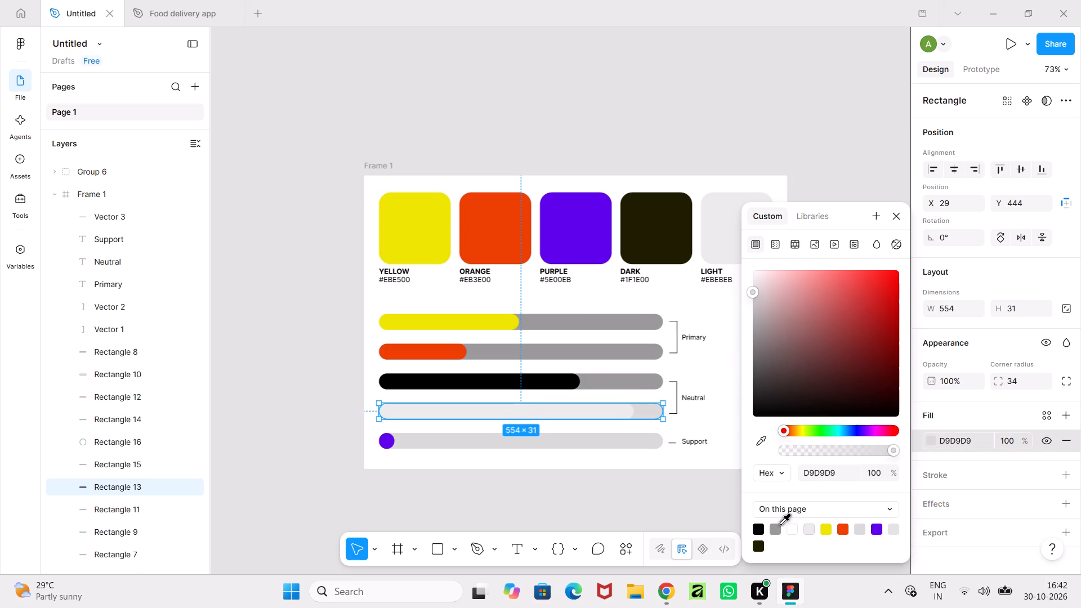
pyautogui.click(777, 525)
pyautogui.click(637, 442)
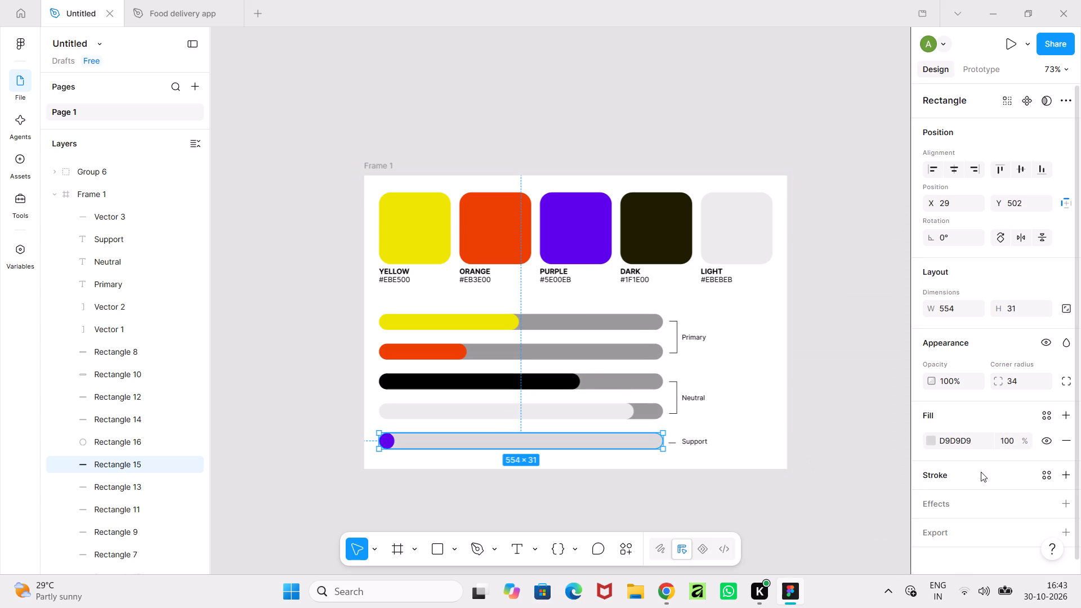
pyautogui.click(930, 442)
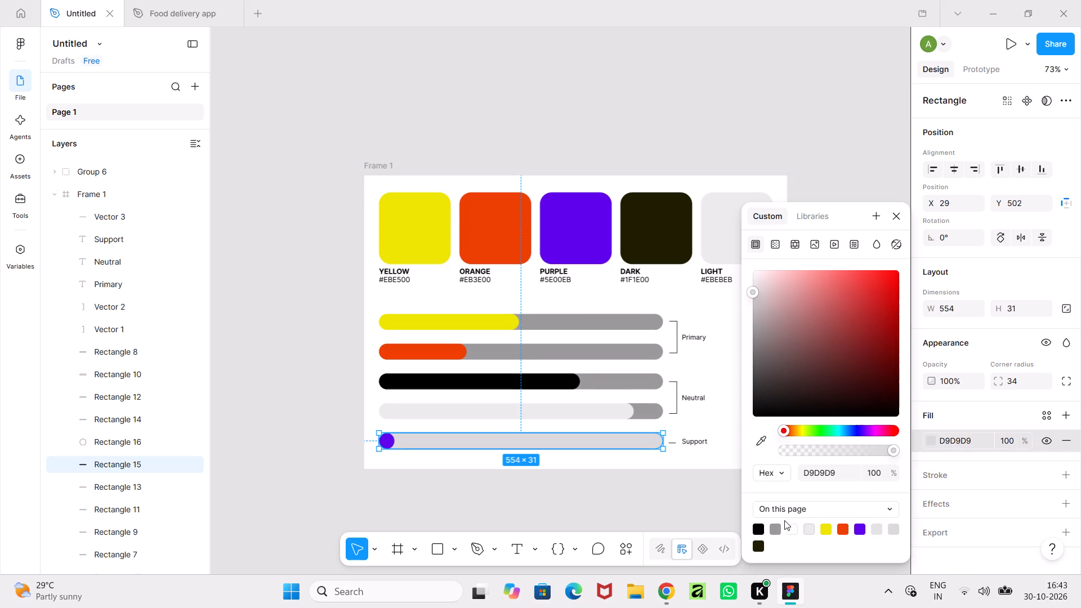
pyautogui.click(775, 528)
pyautogui.click(293, 381)
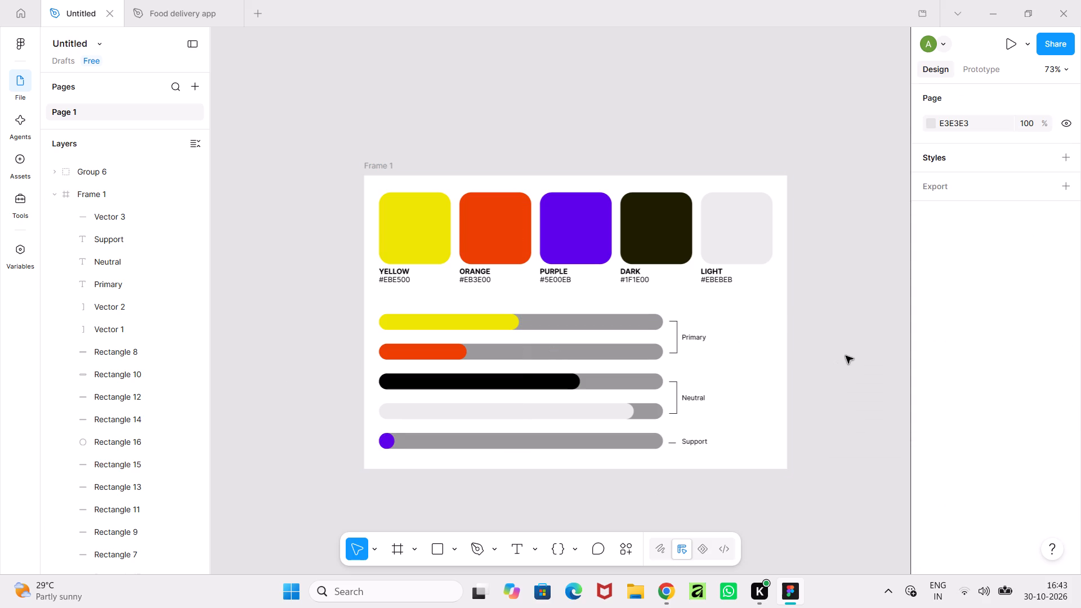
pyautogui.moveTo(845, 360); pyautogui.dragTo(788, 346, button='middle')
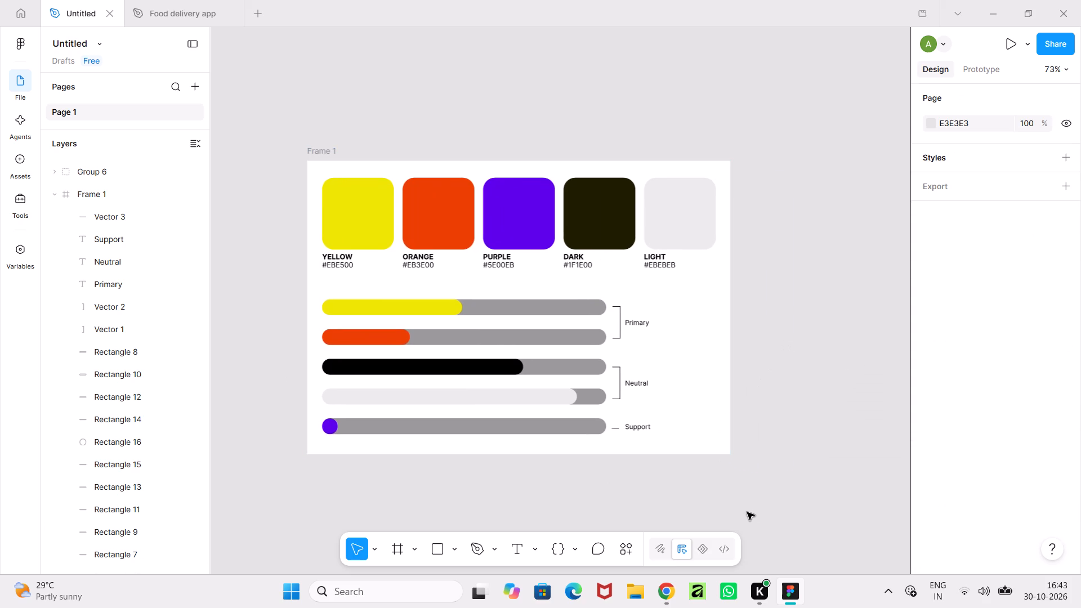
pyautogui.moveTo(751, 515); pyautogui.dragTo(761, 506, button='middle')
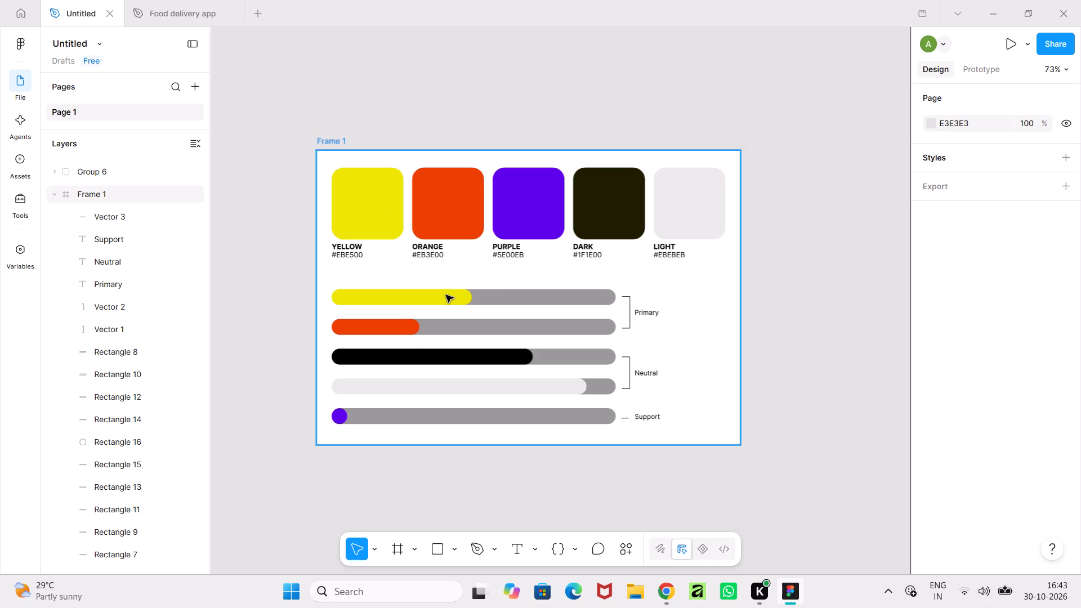
# Select the five grey tracks, the yellow, orange, black and purple bars, the connector lines and the Primary, Neutral and Support labels.
pyautogui.click(513, 298)
pyautogui.click(385, 330)
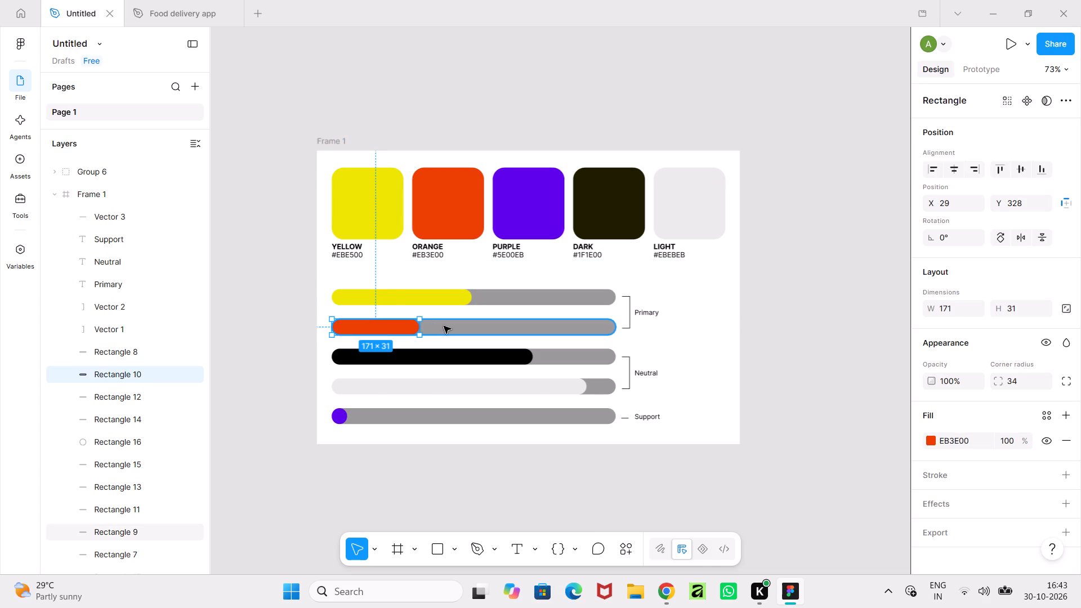
pyautogui.keyDown('shift'); pyautogui.click(445, 327); pyautogui.keyUp('shift')
pyautogui.keyDown('shift'); pyautogui.click(435, 292); pyautogui.keyUp('shift')
pyautogui.keyDown('shift'); pyautogui.click(521, 296); pyautogui.keyUp('shift')
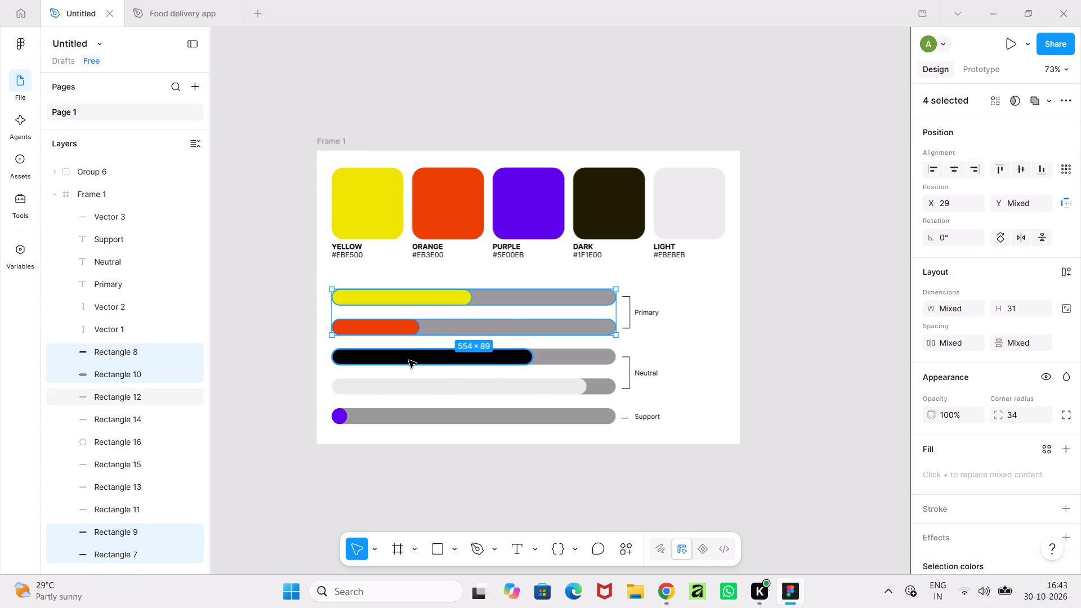
pyautogui.keyDown('shift'); pyautogui.click(409, 360); pyautogui.keyUp('shift')
pyautogui.keyDown('shift'); pyautogui.click(561, 359); pyautogui.keyUp('shift')
pyautogui.keyDown('shift'); pyautogui.click(574, 356); pyautogui.keyUp('shift')
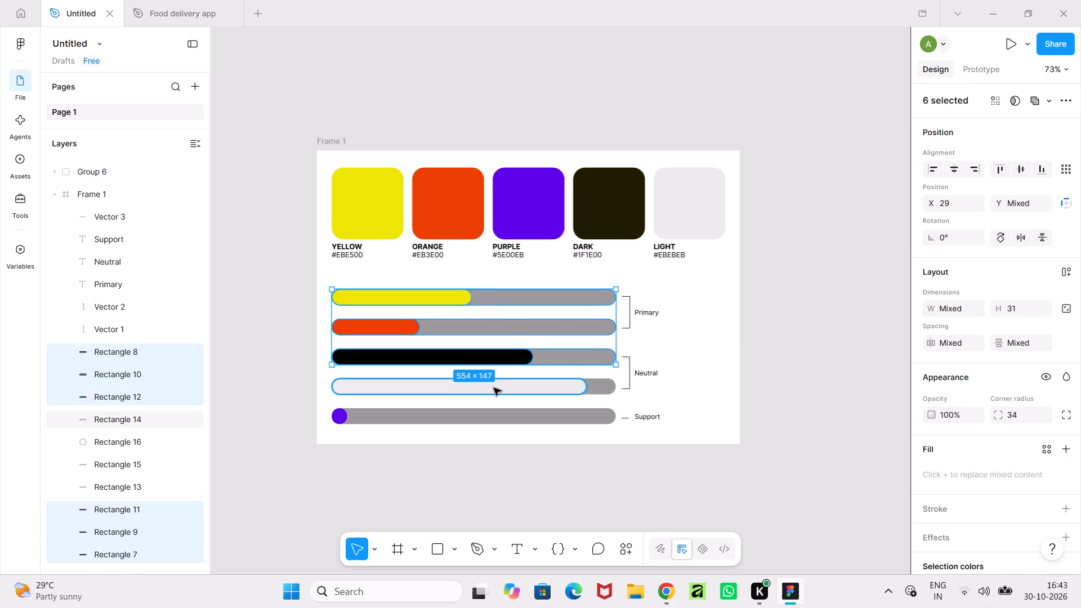
pyautogui.keyDown('shift'); pyautogui.click(494, 388); pyautogui.keyUp('shift')
pyautogui.keyDown('shift'); pyautogui.click(589, 386); pyautogui.keyUp('shift')
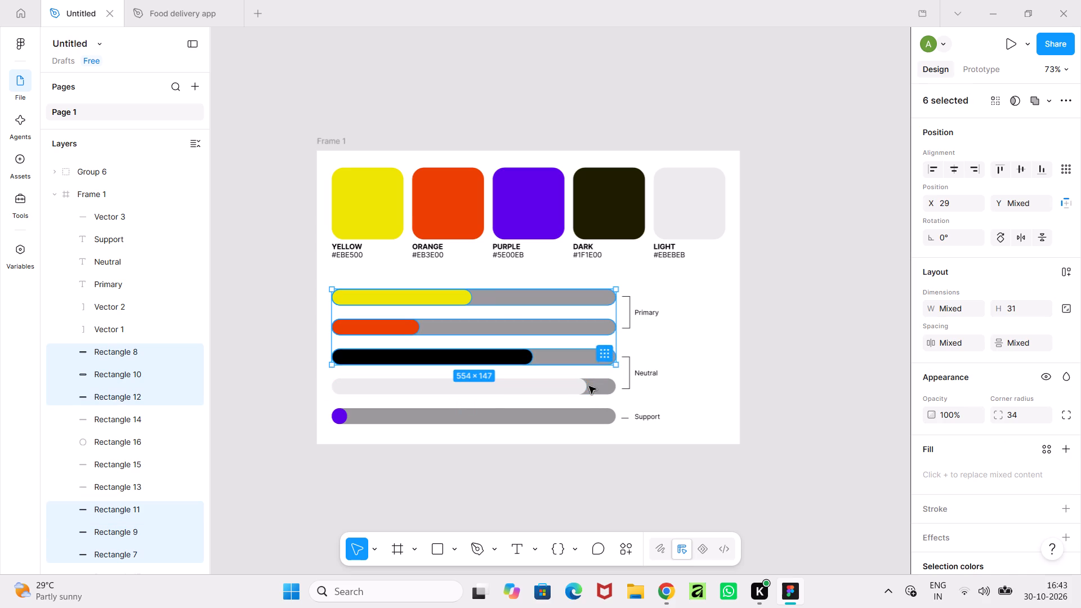
pyautogui.keyDown('shift'); pyautogui.click(591, 387); pyautogui.keyUp('shift')
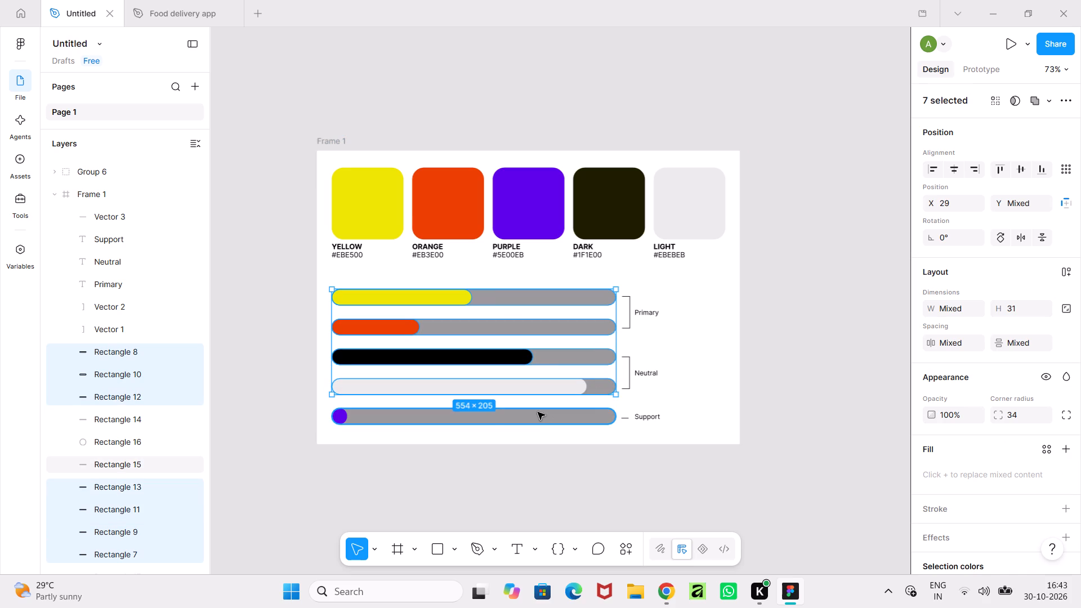
pyautogui.keyDown('shift'); pyautogui.click(538, 412); pyautogui.keyUp('shift')
pyautogui.keyDown('shift'); pyautogui.click(340, 416); pyautogui.keyUp('shift')
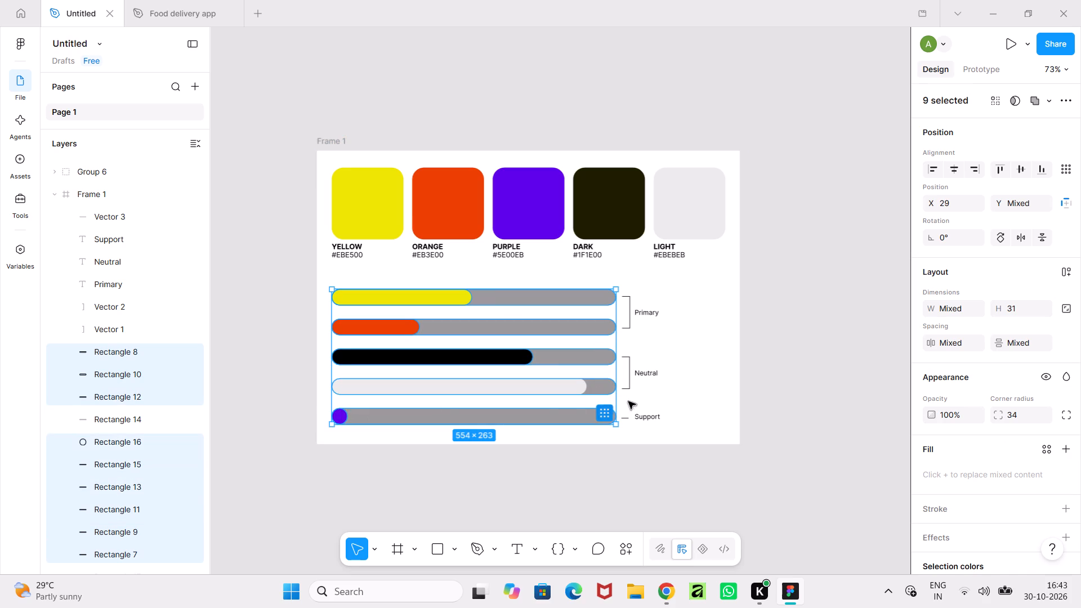
pyautogui.keyDown('shift'); pyautogui.click(628, 419); pyautogui.keyUp('shift')
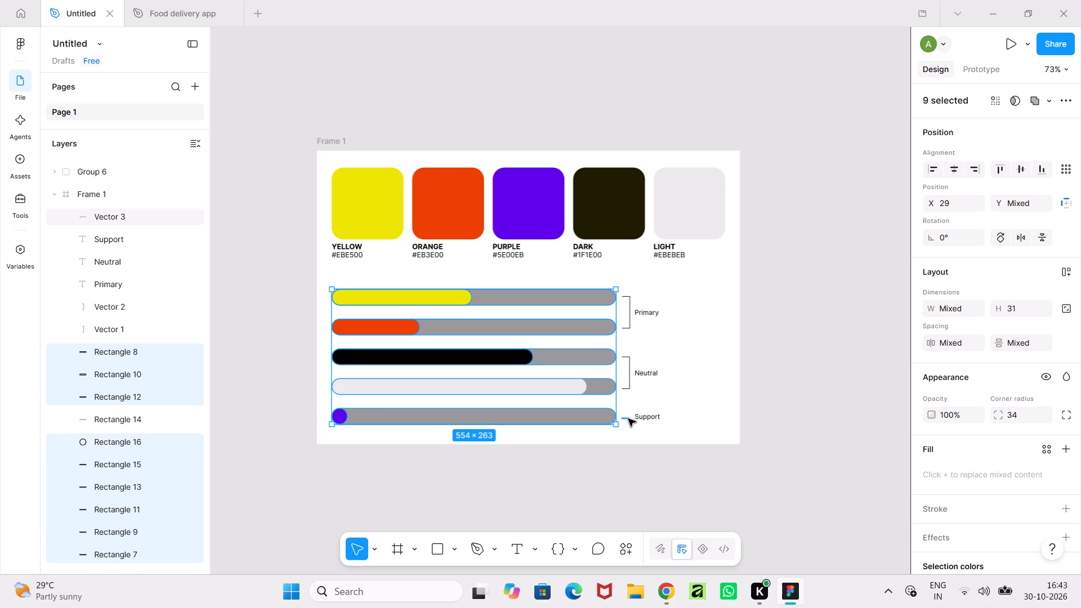
pyautogui.keyDown('shift'); pyautogui.click(644, 417); pyautogui.keyUp('shift')
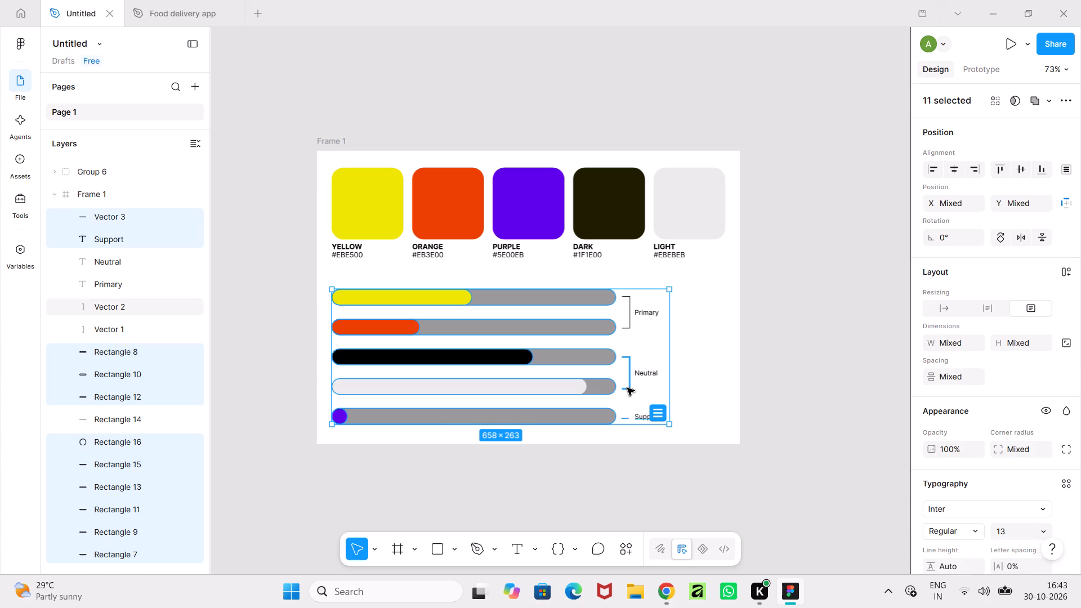
pyautogui.keyDown('shift'); pyautogui.click(627, 388); pyautogui.keyUp('shift')
pyautogui.keyDown('shift'); pyautogui.click(648, 374); pyautogui.keyUp('shift')
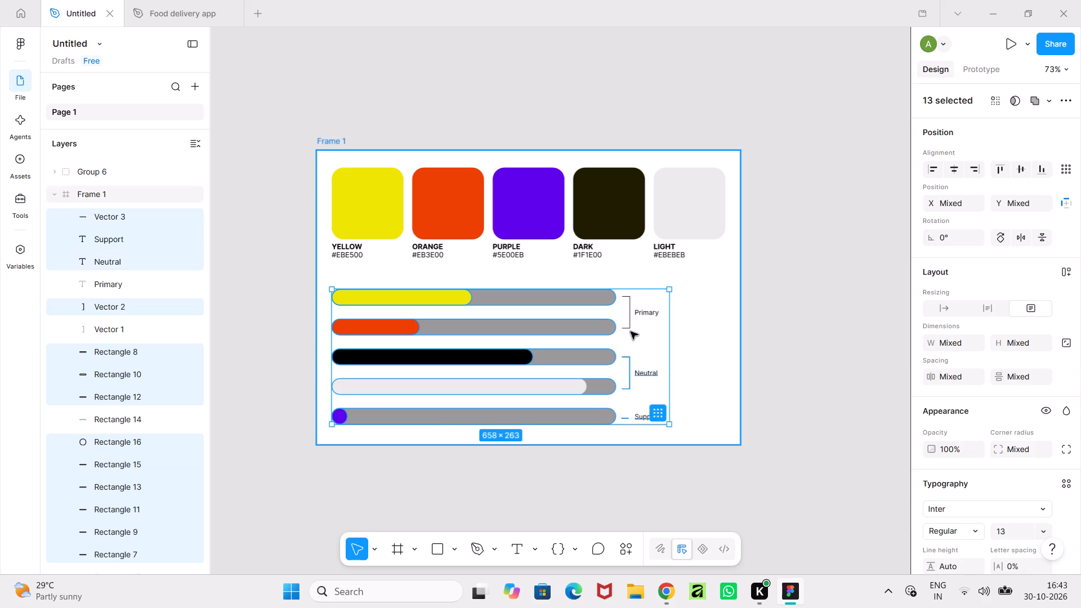
pyautogui.keyDown('shift'); pyautogui.click(630, 326); pyautogui.keyUp('shift')
pyautogui.keyDown('shift'); pyautogui.click(641, 314); pyautogui.keyUp('shift')
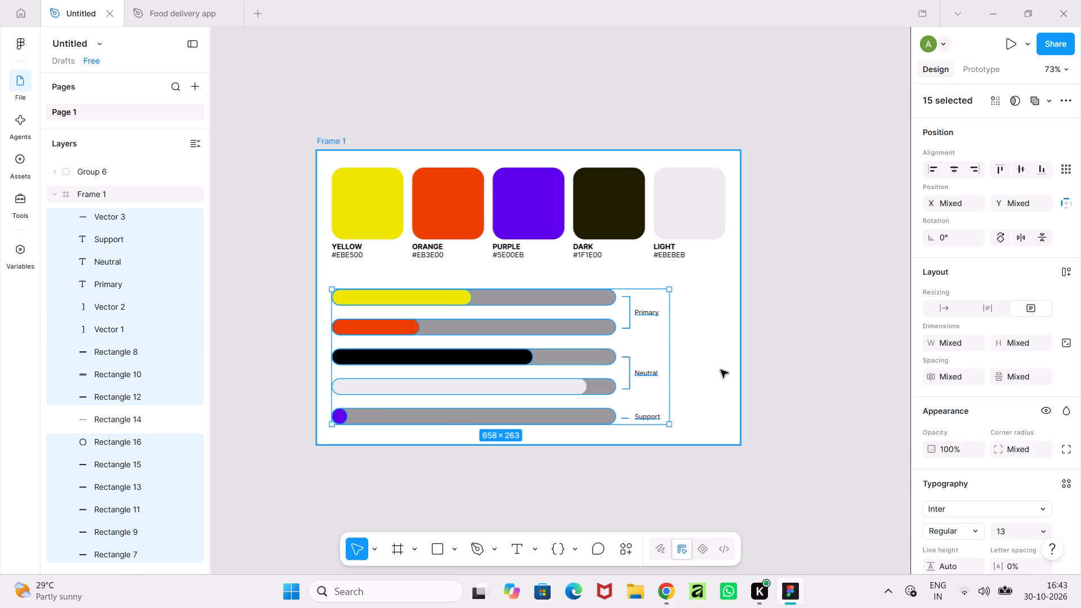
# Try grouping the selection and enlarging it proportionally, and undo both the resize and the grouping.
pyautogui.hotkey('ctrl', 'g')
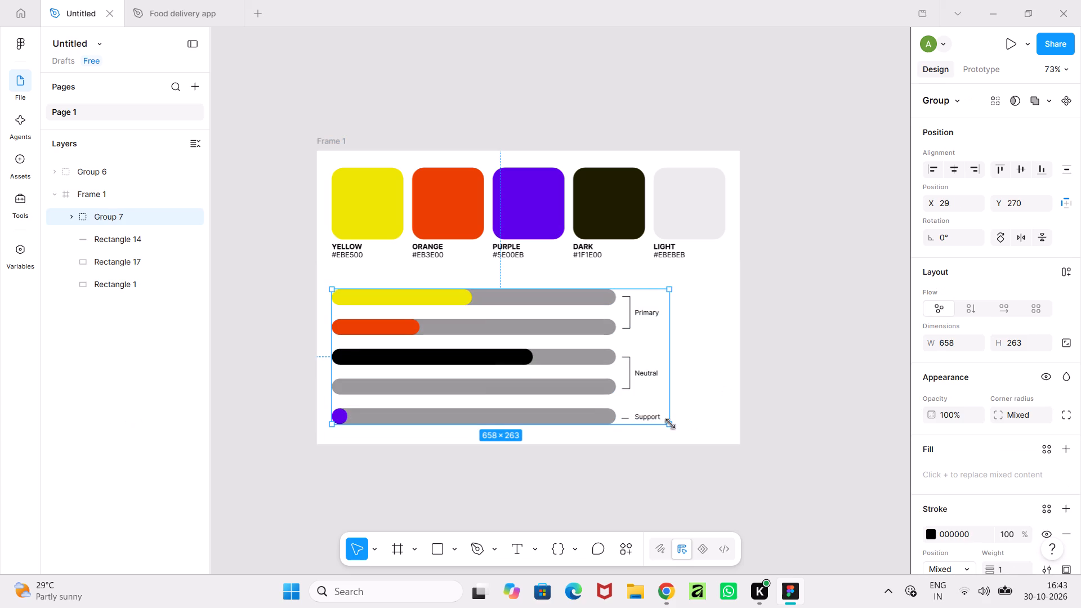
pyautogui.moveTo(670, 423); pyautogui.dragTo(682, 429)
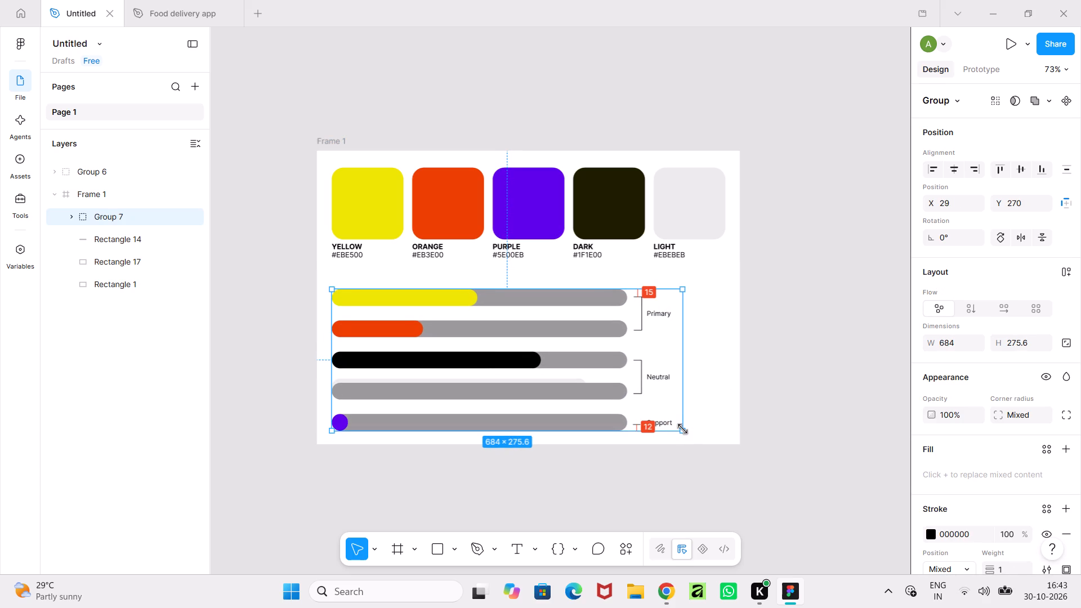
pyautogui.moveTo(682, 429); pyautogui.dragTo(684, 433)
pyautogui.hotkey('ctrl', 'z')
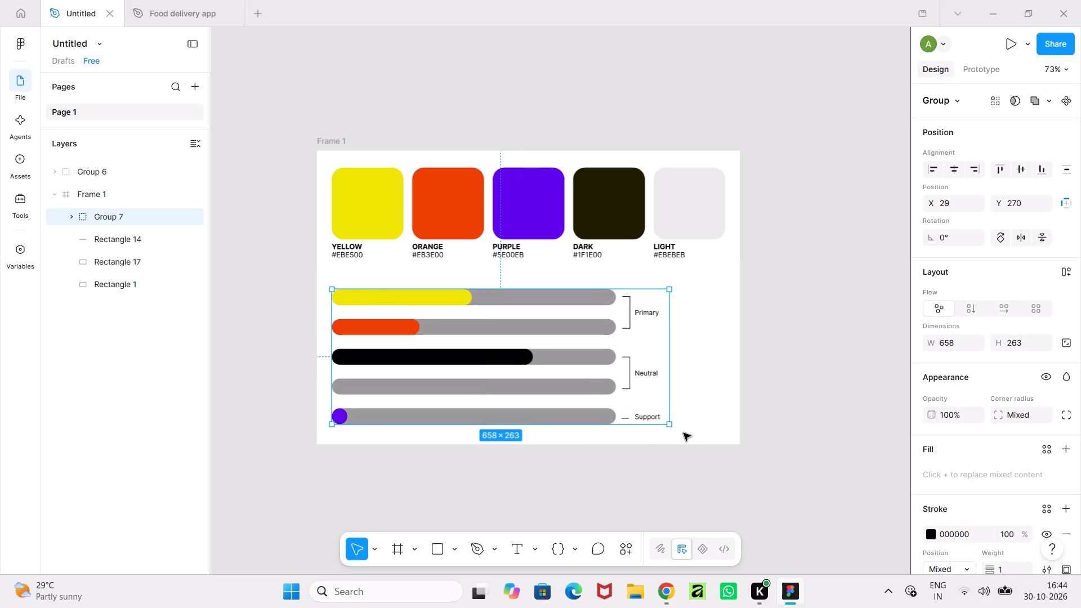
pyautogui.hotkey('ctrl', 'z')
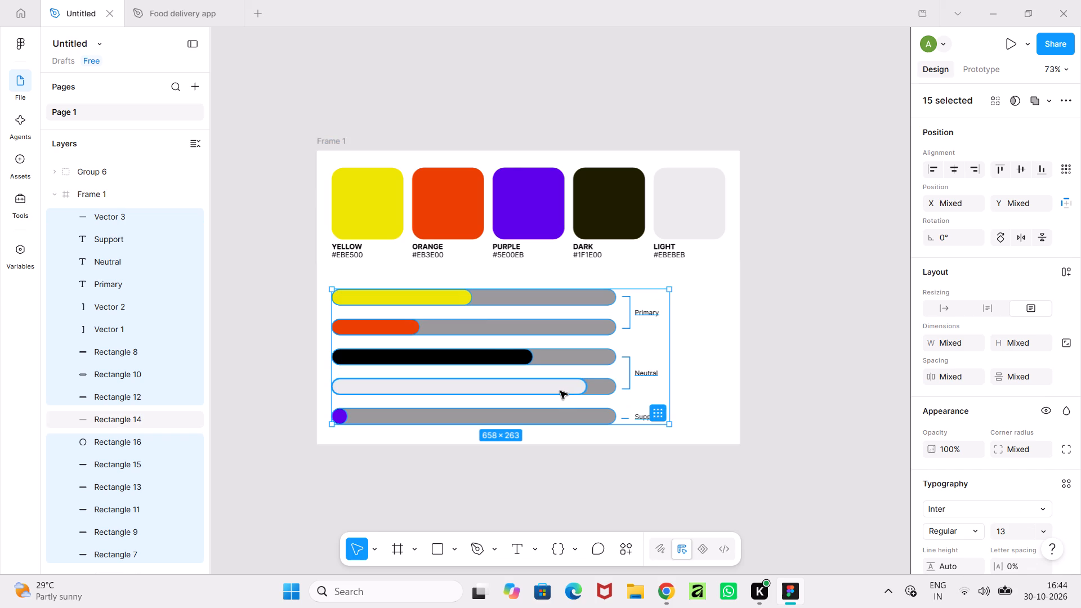
# Add the light grey progress bar to the selection and group all the bars, tracks, connectors and labels.
pyautogui.keyDown('shift'); pyautogui.click(560, 391); pyautogui.keyUp('shift')
pyautogui.hotkey('ctrl', 'g')
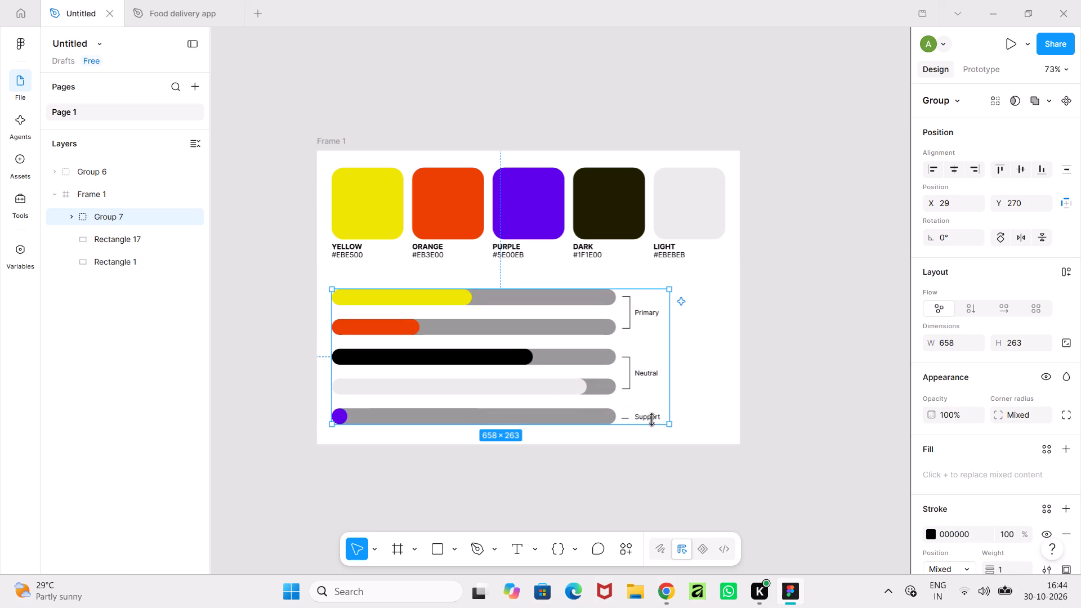
# Scale the progress bar group down proportionally to about 508 × 203.
pyautogui.keyDown('shift'); pyautogui.moveTo(669, 422); pyautogui.dragTo(602, 367); pyautogui.keyUp('shift')
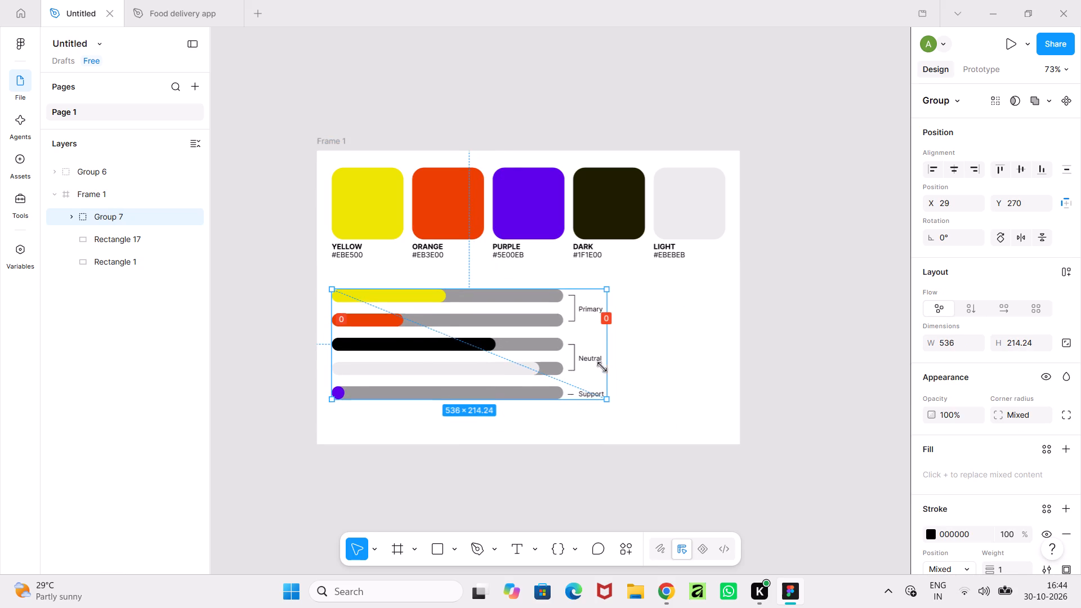
pyautogui.keyDown('shift'); pyautogui.moveTo(602, 367); pyautogui.dragTo(593, 365); pyautogui.keyUp('shift')
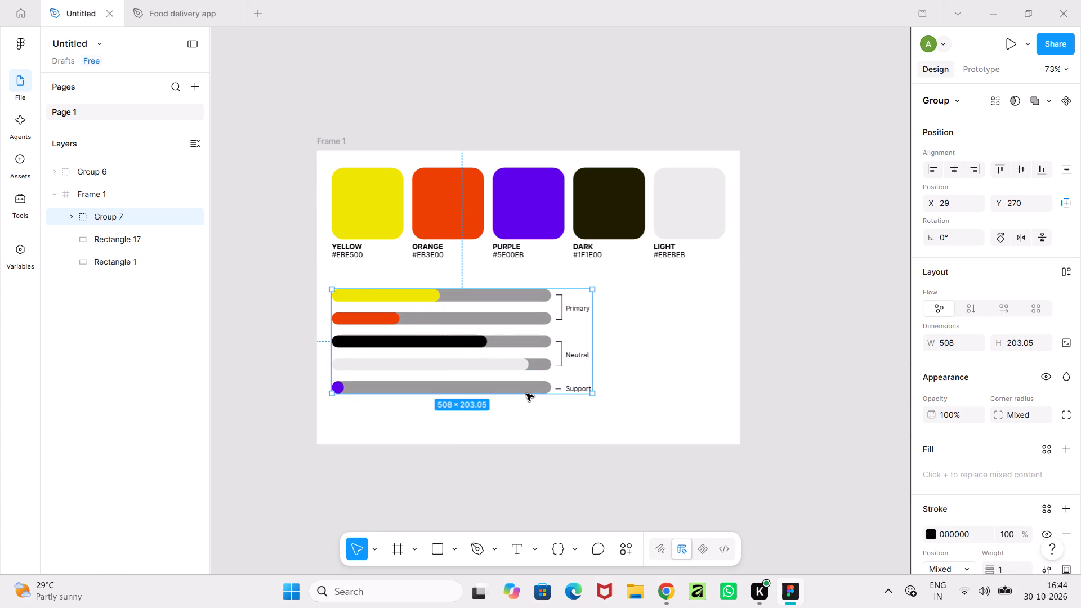
pyautogui.click(285, 439)
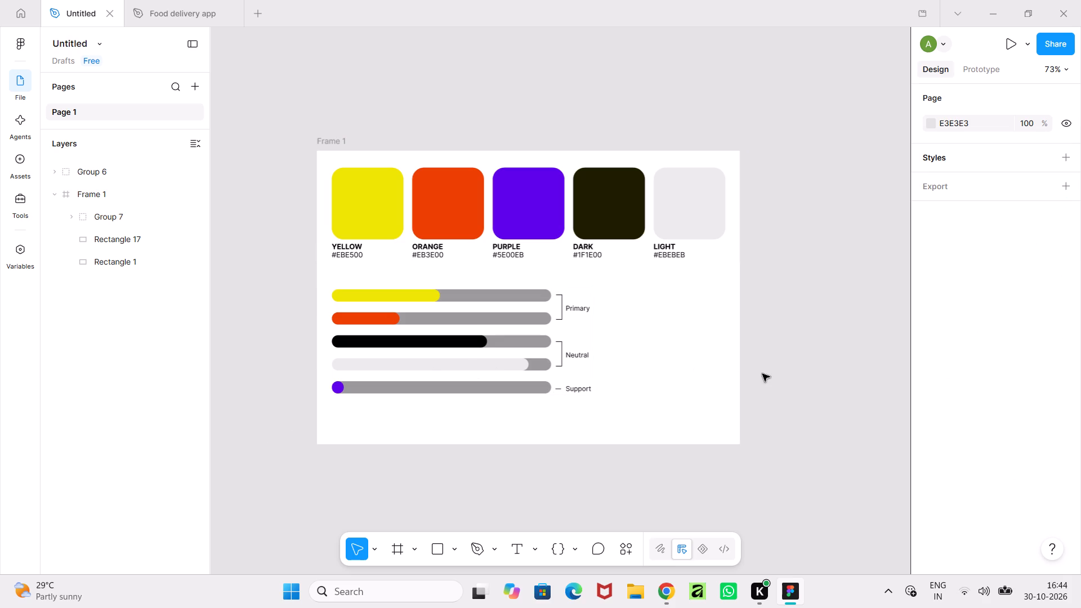
pyautogui.click(762, 374)
# Extend Frame 1 downward by its bottom edge.
pyautogui.click(721, 406)
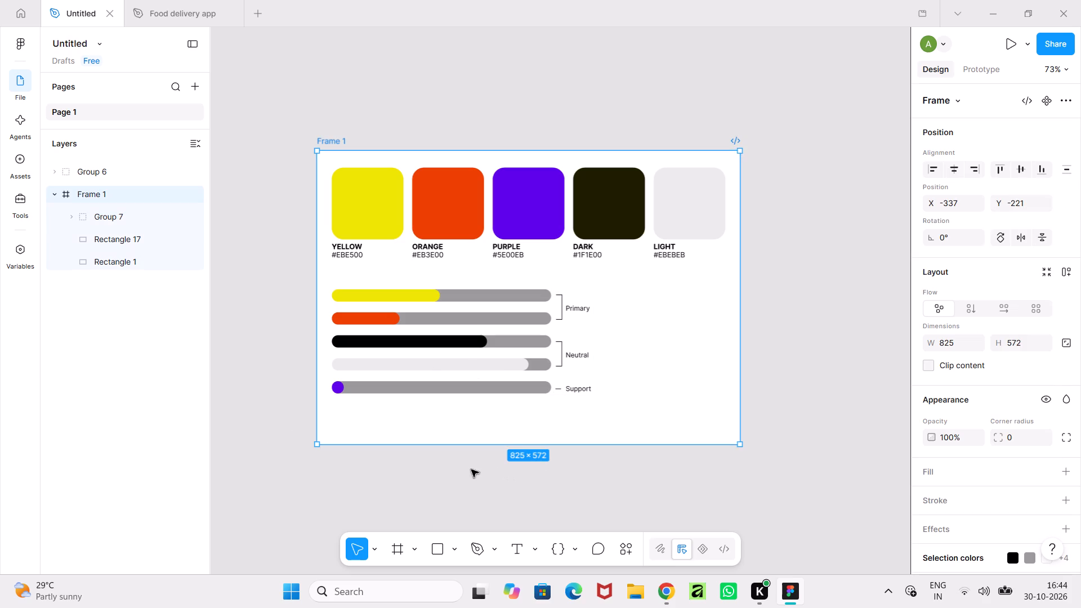
pyautogui.moveTo(532, 446); pyautogui.dragTo(538, 600)
pyautogui.click(775, 408)
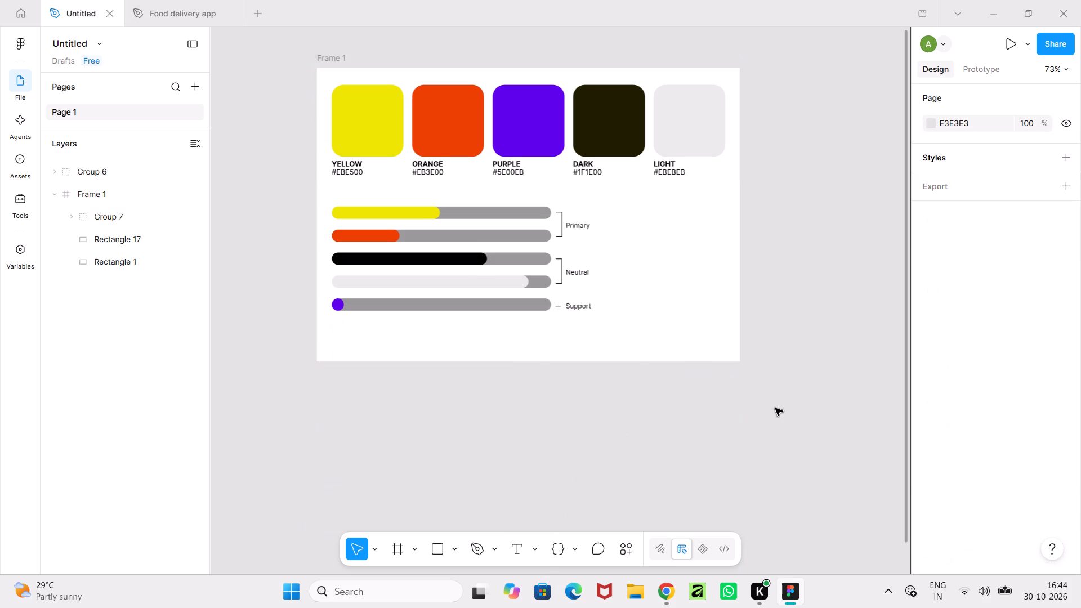
# Extend the white background rectangle in Frame 1 downward to a height of about 925.
pyautogui.click(551, 338)
pyautogui.click(548, 345)
pyautogui.moveTo(539, 364); pyautogui.dragTo(539, 366)
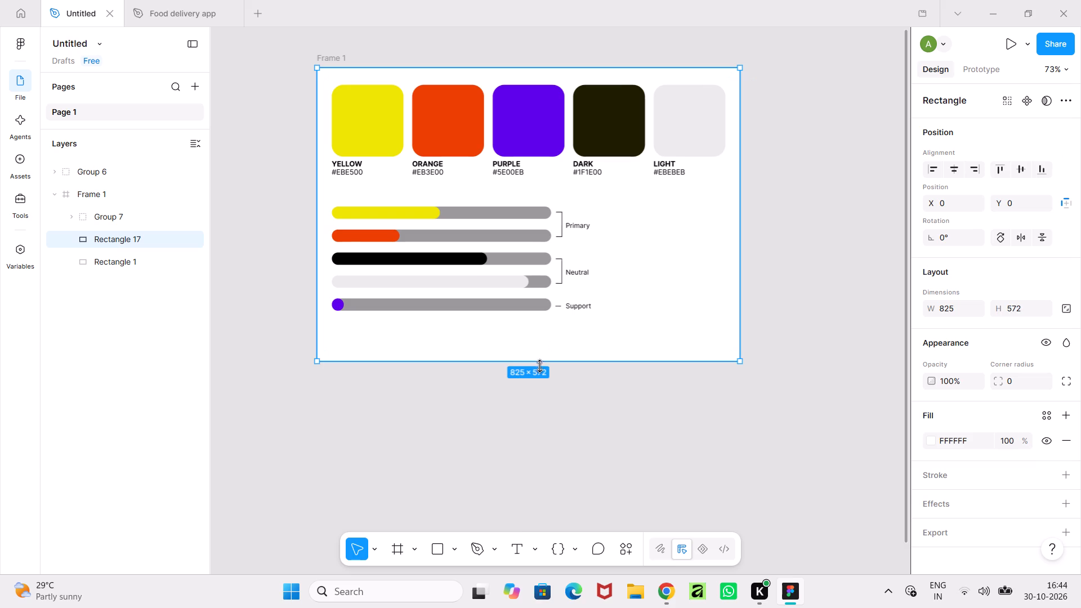
pyautogui.moveTo(539, 366); pyautogui.dragTo(521, 542)
pyautogui.click(809, 410)
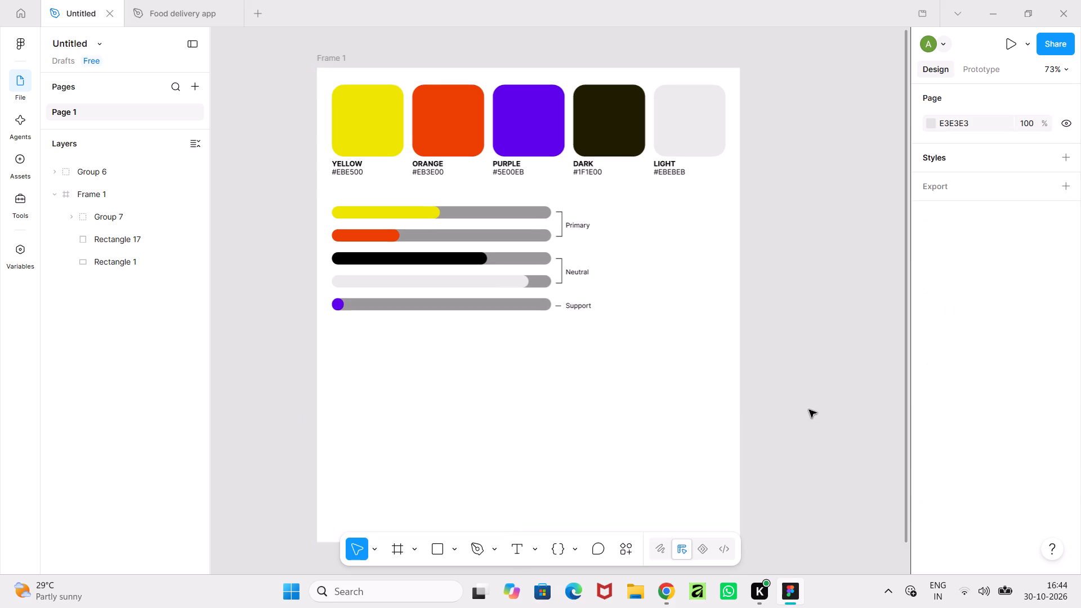
pyautogui.click(685, 403)
pyautogui.scroll(-5, 790, 424)
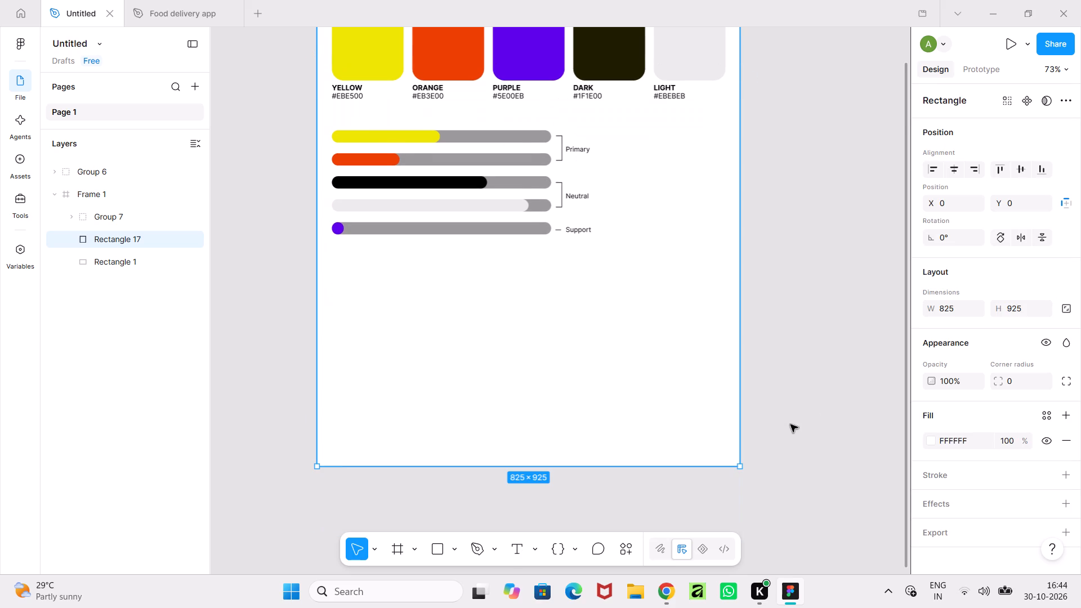
pyautogui.click(790, 424)
# Stretch the progress bar group horizontally to a width of about 754, keeping its height.
pyautogui.moveTo(790, 424); pyautogui.dragTo(723, 520, button='middle')
pyautogui.keyDown('ctrl'); pyautogui.scroll(-5, 723, 520); pyautogui.keyUp('ctrl')
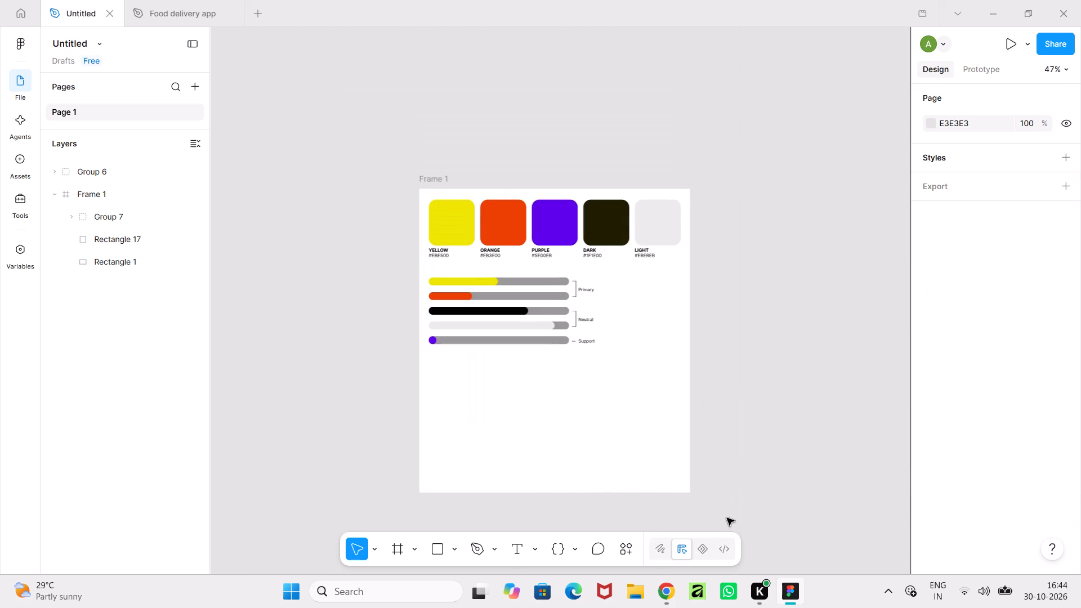
pyautogui.moveTo(730, 516); pyautogui.dragTo(655, 446, button='middle')
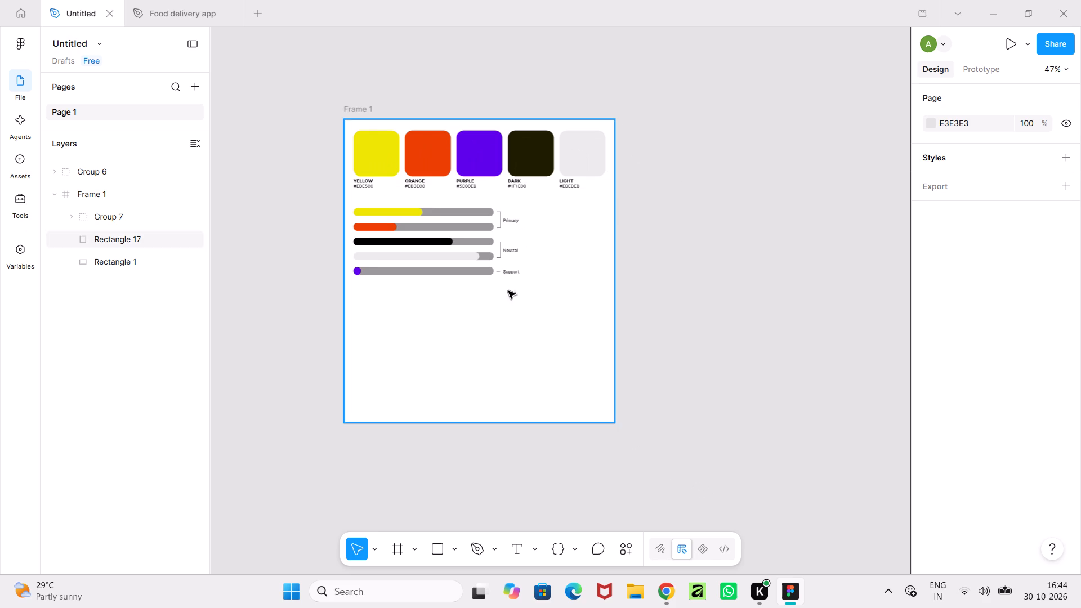
pyautogui.click(480, 249)
pyautogui.moveTo(522, 241); pyautogui.dragTo(553, 245)
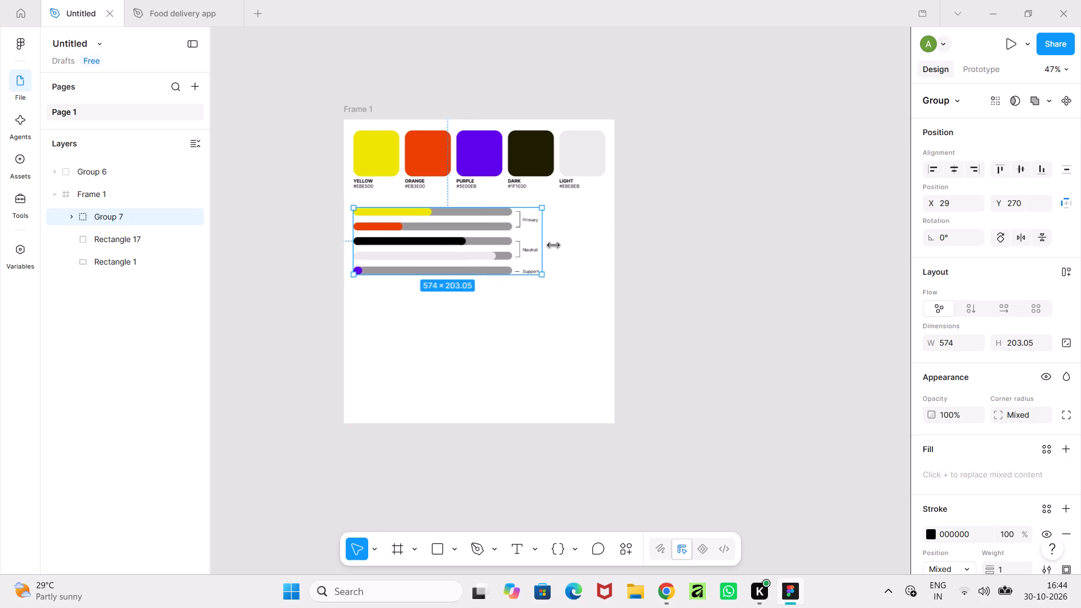
pyautogui.moveTo(553, 245); pyautogui.dragTo(602, 250)
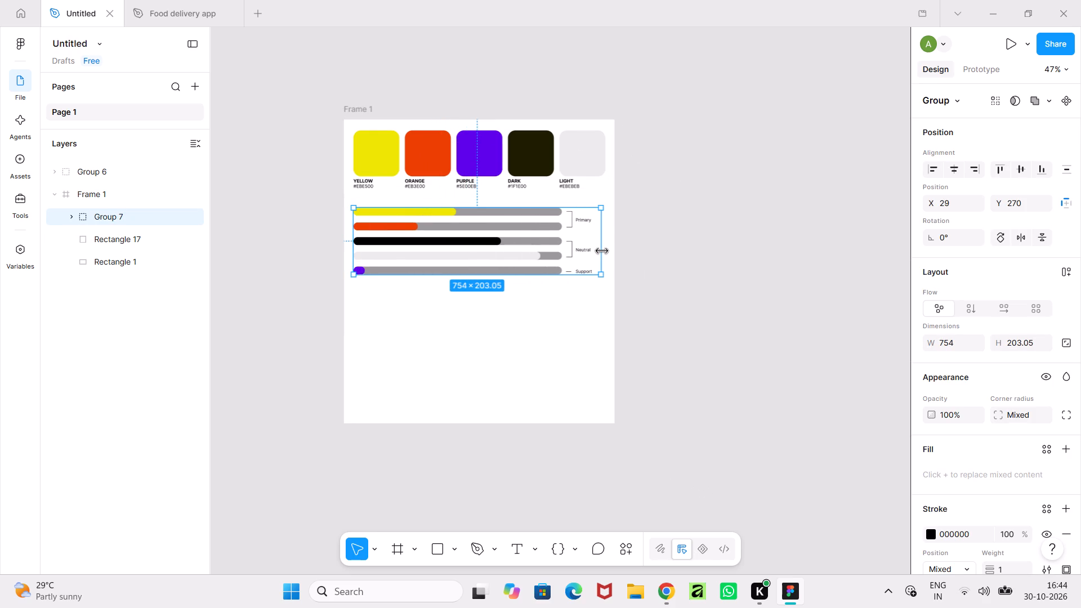
pyautogui.keyDown('ctrl'); pyautogui.scroll(7, 432, 338); pyautogui.keyUp('ctrl')
pyautogui.moveTo(429, 359); pyautogui.dragTo(409, 445, button='middle')
pyautogui.keyDown('ctrl'); pyautogui.scroll(-2, 449, 380); pyautogui.keyUp('ctrl')
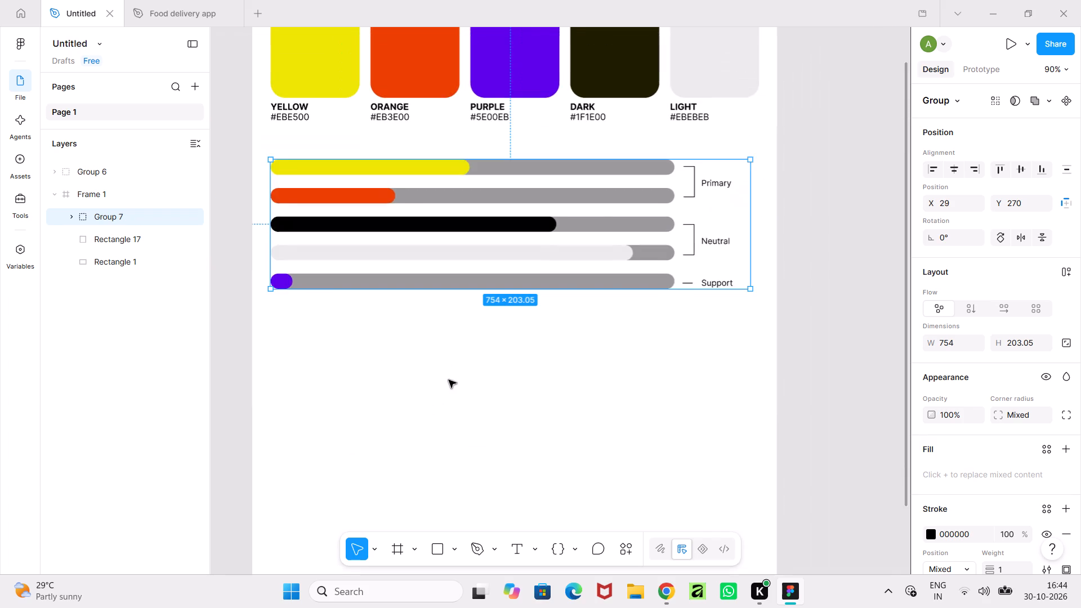
pyautogui.keyDown('ctrl'); pyautogui.scroll(-2, 449, 380); pyautogui.keyUp('ctrl')
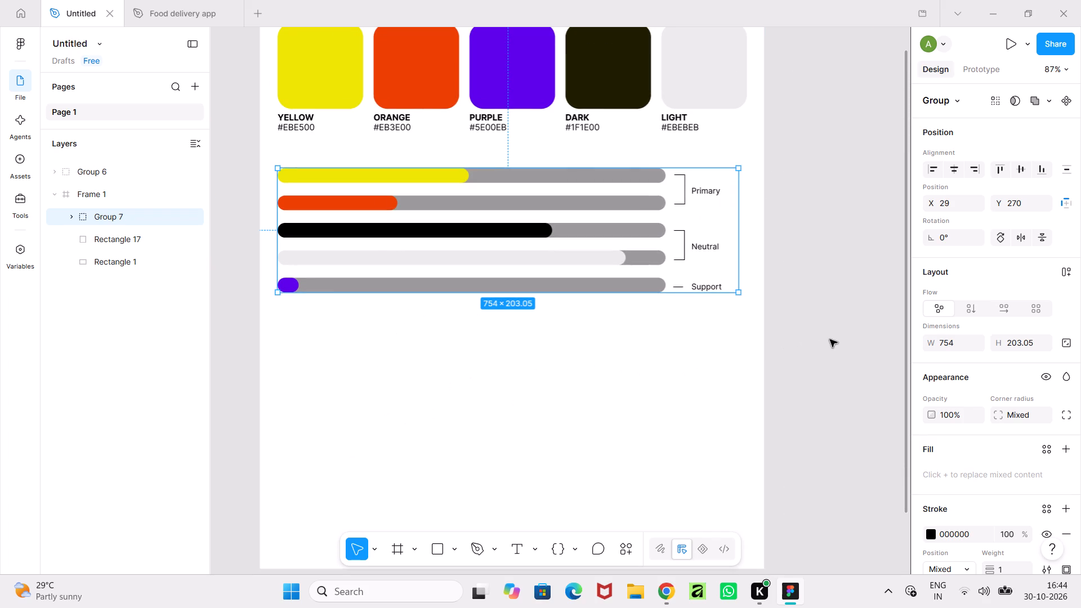
pyautogui.click(830, 339)
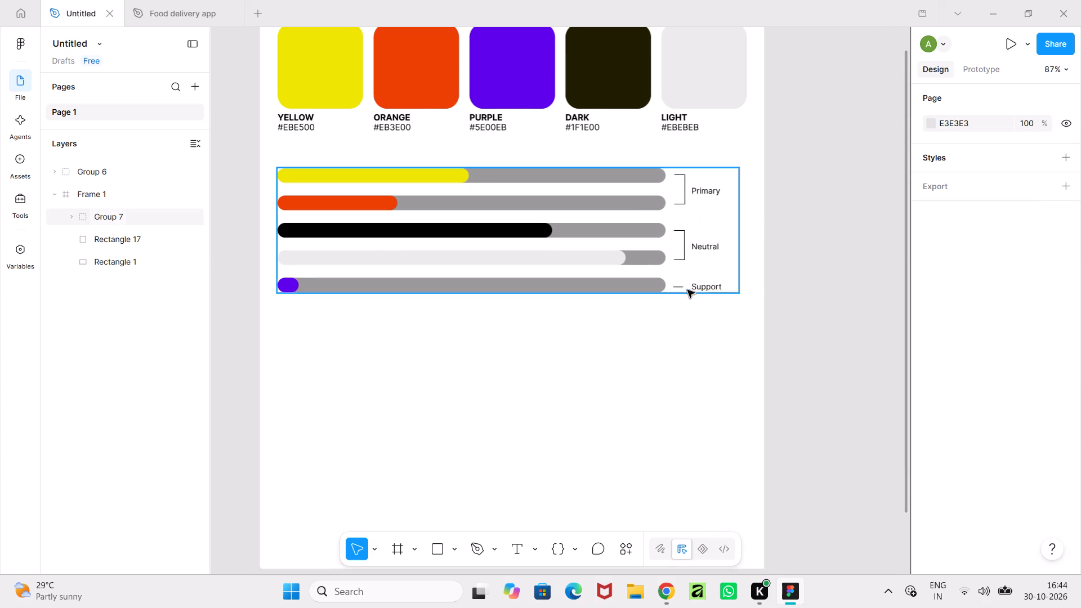
# Move the progress bar group to X 36, Y 260, centred horizontally below the swatches in Frame 1.
pyautogui.click(672, 284)
pyautogui.click(882, 329)
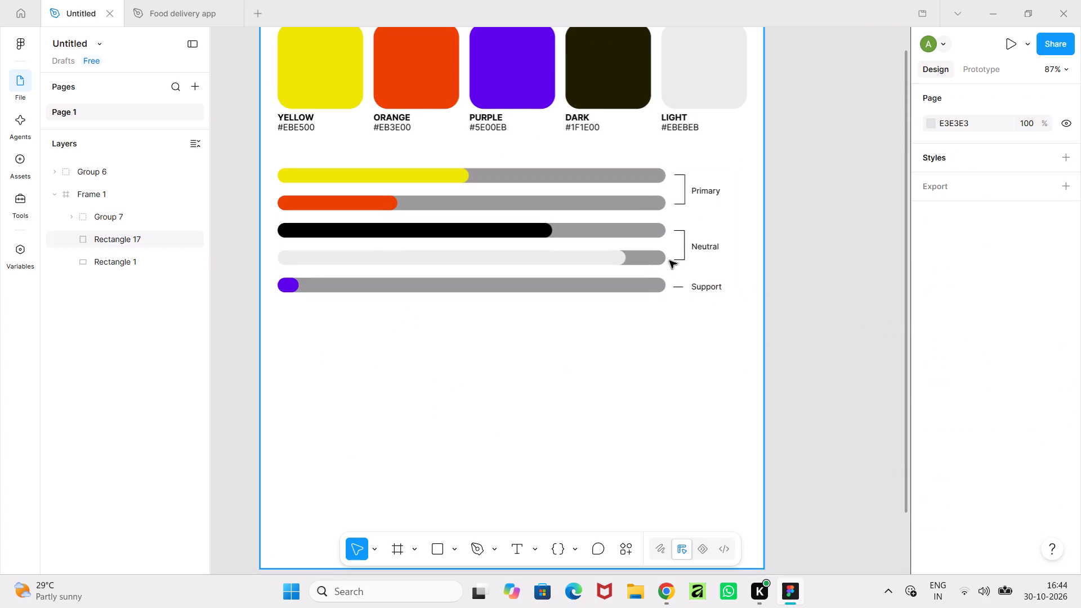
pyautogui.click(652, 253)
pyautogui.moveTo(638, 258); pyautogui.dragTo(644, 260)
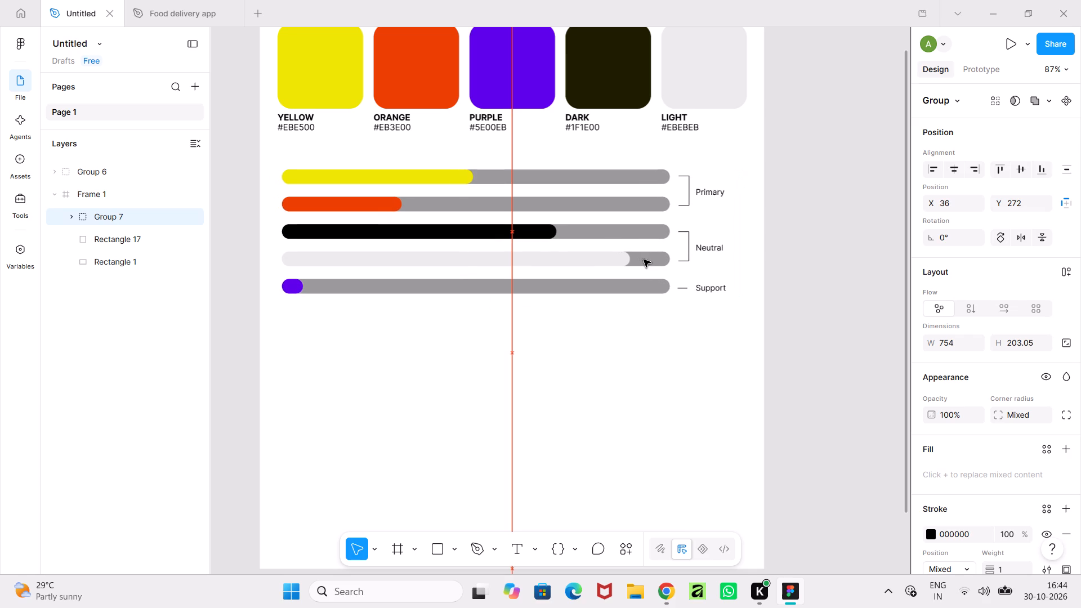
pyautogui.moveTo(644, 260); pyautogui.dragTo(644, 251)
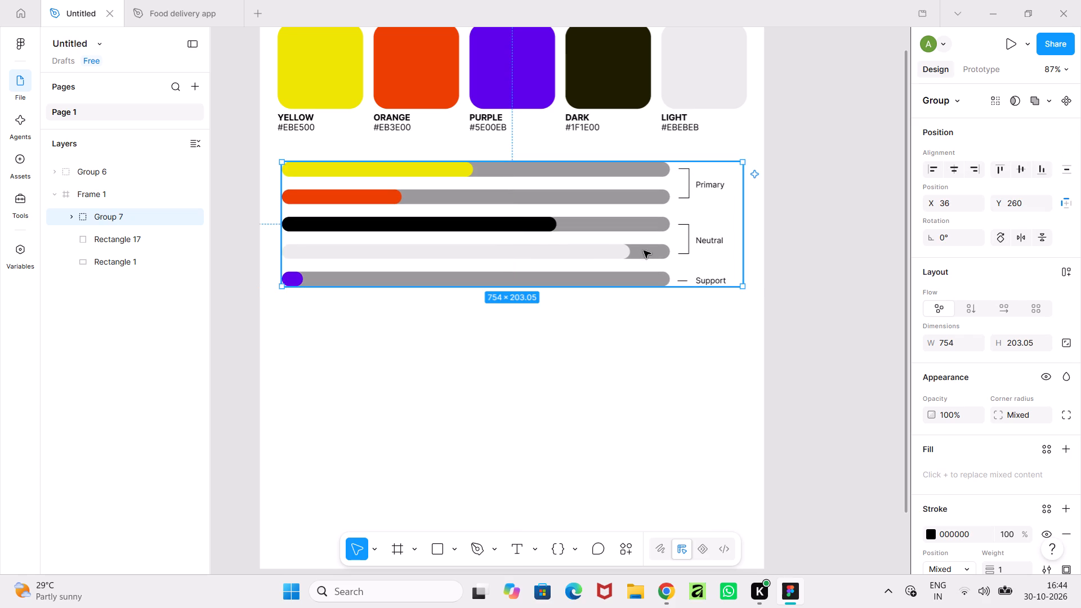
pyautogui.click(811, 264)
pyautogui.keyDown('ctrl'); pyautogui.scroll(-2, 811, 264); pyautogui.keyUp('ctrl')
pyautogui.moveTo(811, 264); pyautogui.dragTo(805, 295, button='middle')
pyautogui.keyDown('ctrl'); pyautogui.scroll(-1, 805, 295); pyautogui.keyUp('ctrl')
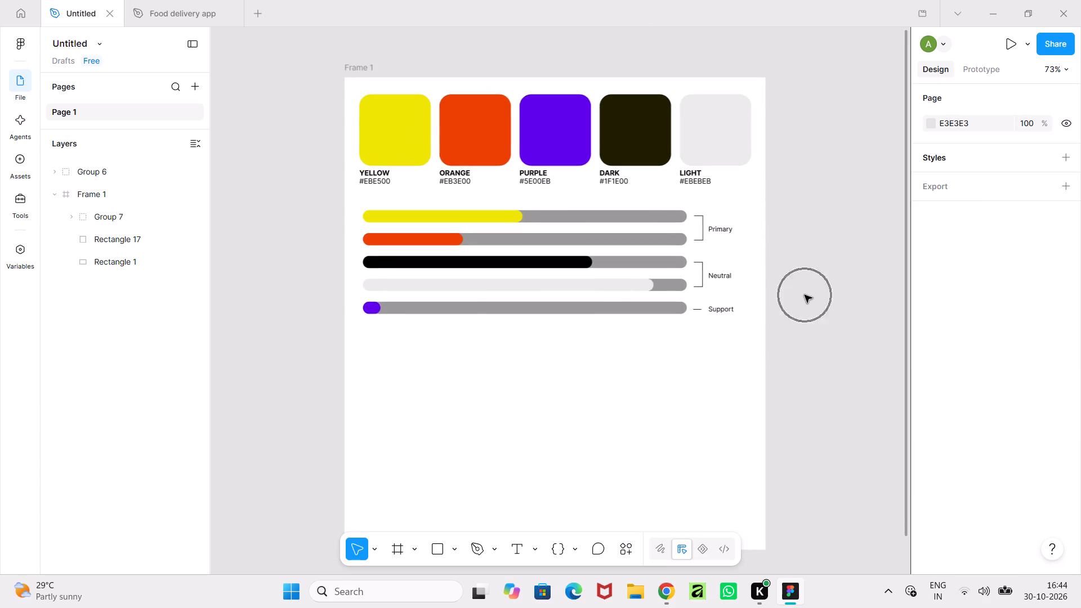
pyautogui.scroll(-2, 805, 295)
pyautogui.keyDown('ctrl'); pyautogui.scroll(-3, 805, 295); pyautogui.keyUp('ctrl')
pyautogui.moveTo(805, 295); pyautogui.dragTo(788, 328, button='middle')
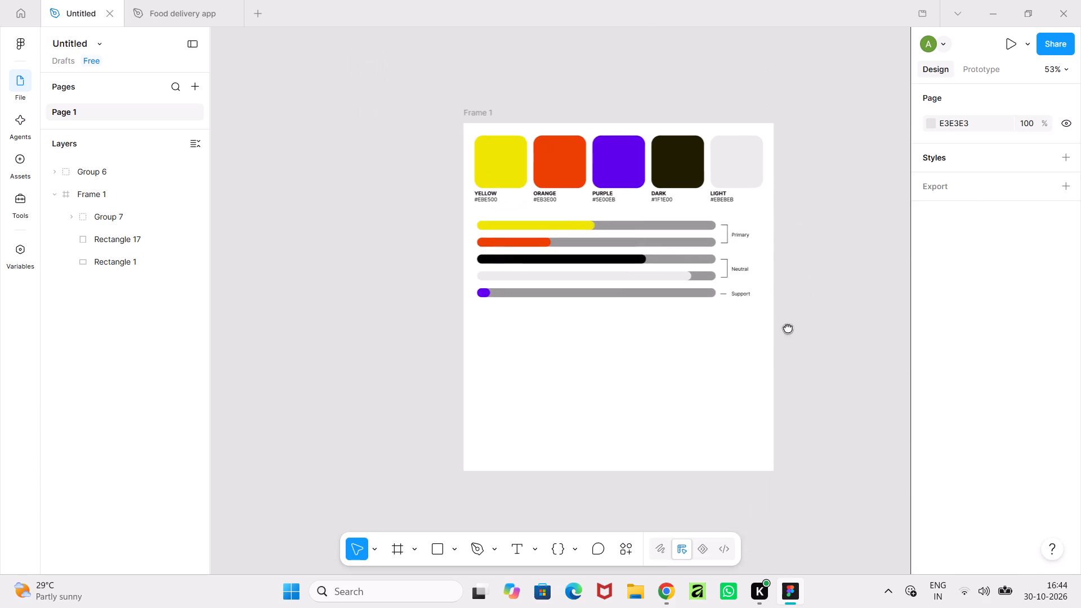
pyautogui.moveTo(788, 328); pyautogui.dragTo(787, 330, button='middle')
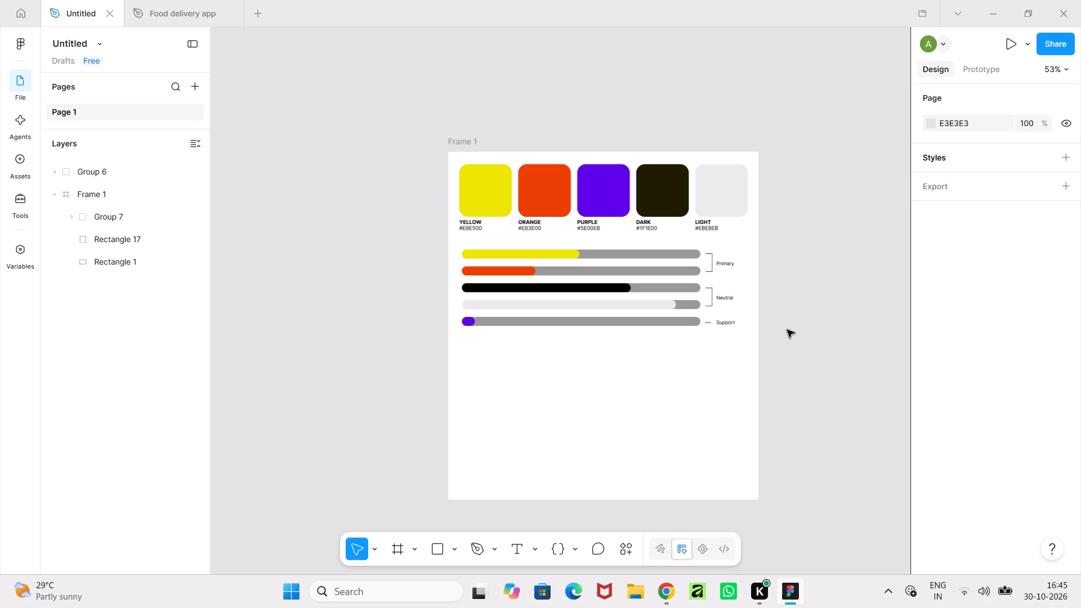
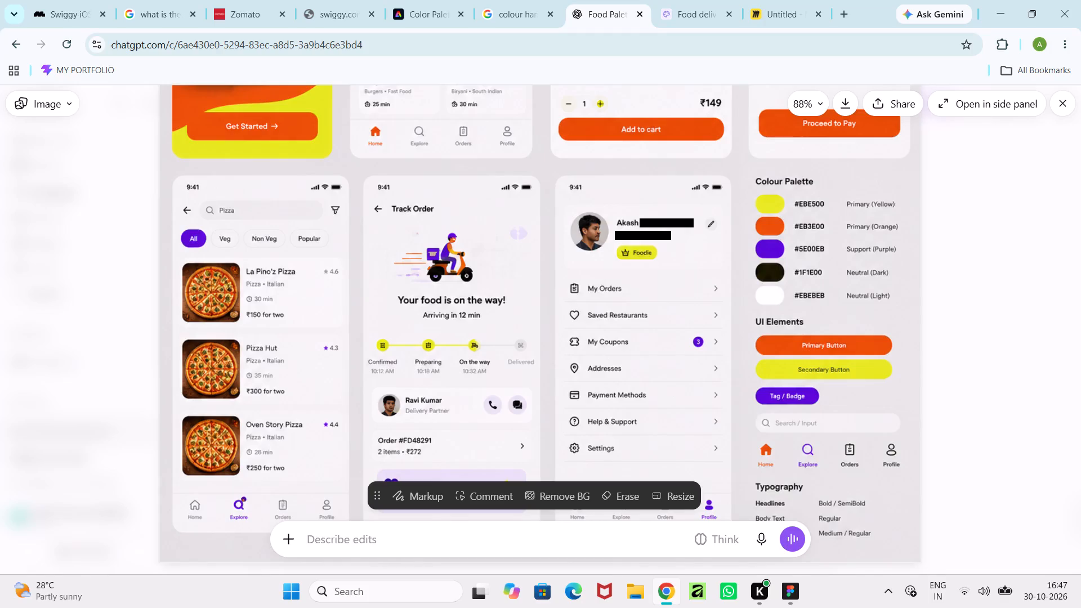
pyautogui.scroll(-1, 855, 455)
pyautogui.scroll(1, 855, 455)
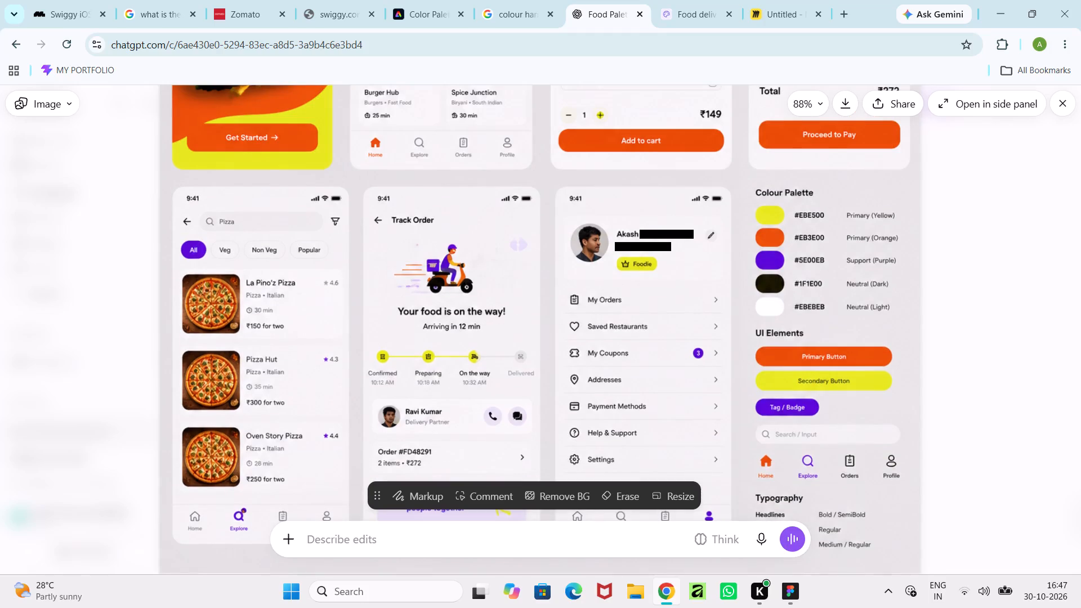
# Switch back to Figma and draw a nested frame about 723 × 107 in Frame 1, below the progress bars.
pyautogui.click(785, 582)
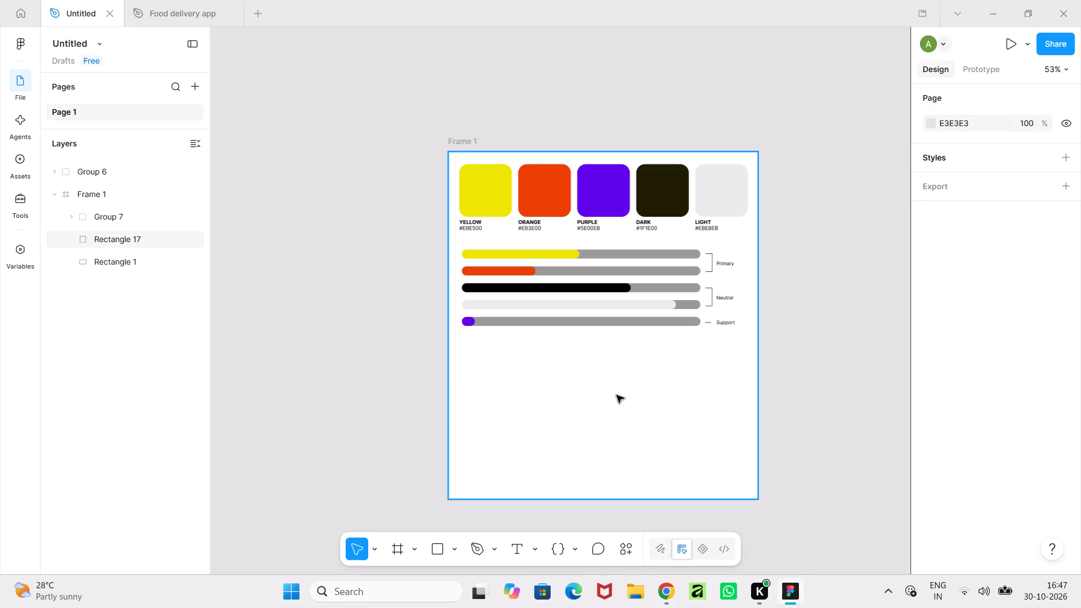
pyautogui.click(434, 557)
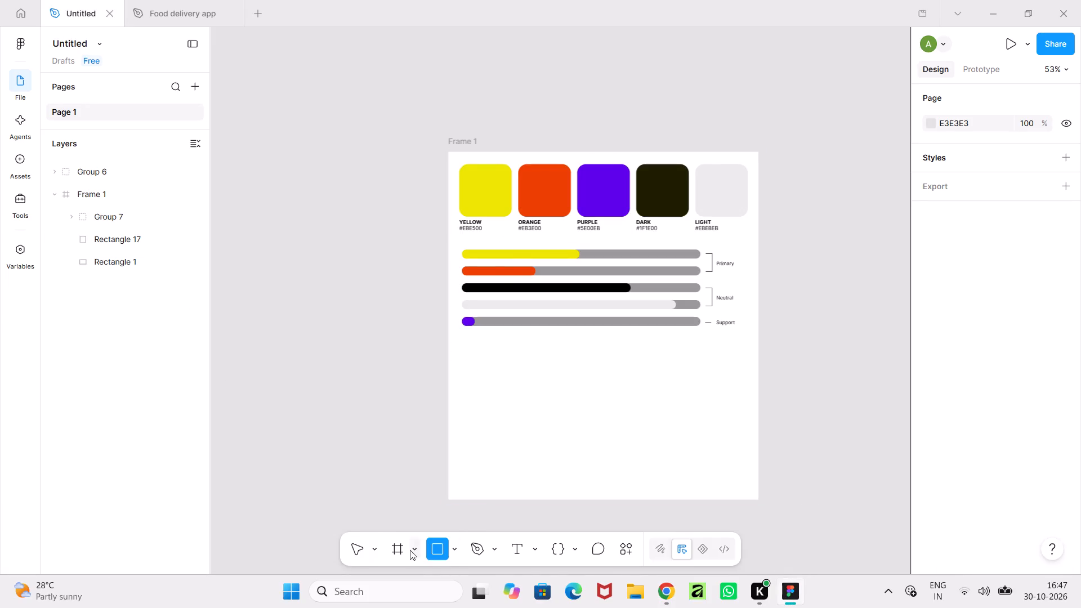
pyautogui.click(390, 545)
pyautogui.moveTo(464, 347); pyautogui.dragTo(492, 363)
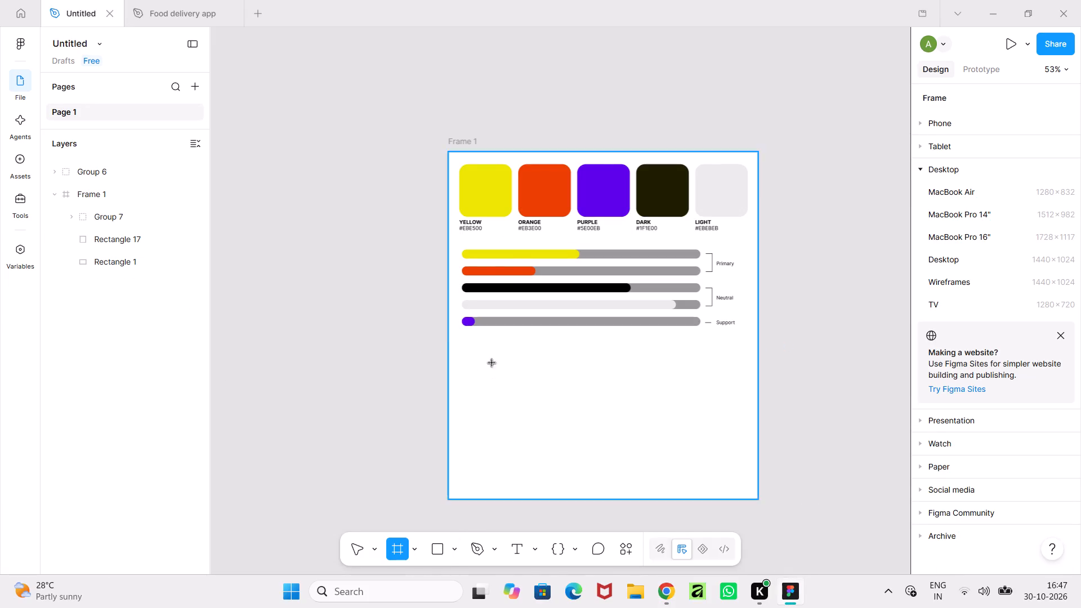
pyautogui.moveTo(492, 363); pyautogui.dragTo(740, 387)
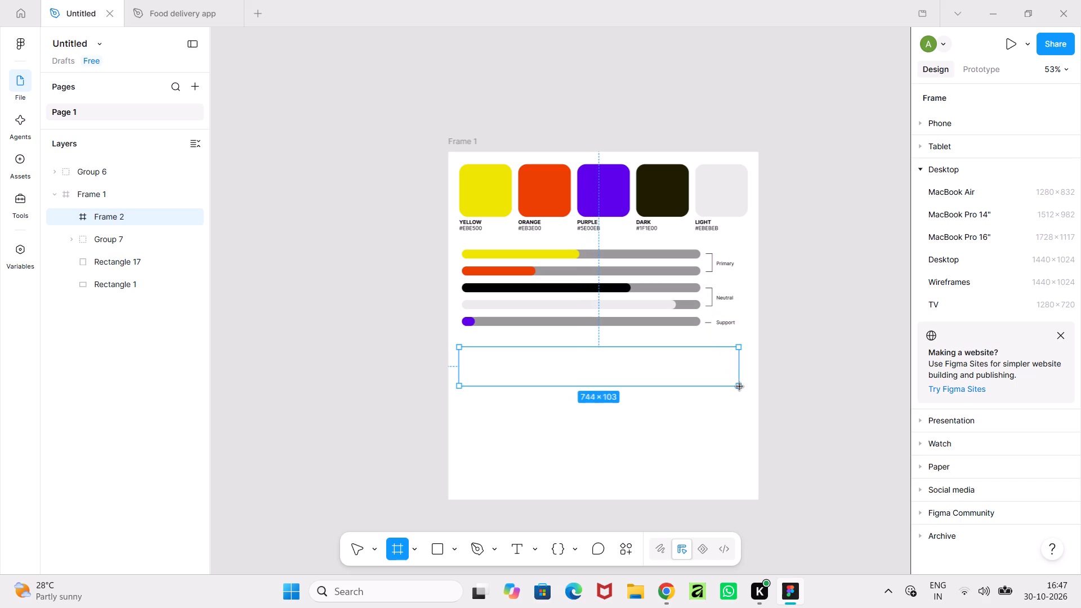
pyautogui.moveTo(740, 387); pyautogui.dragTo(734, 387)
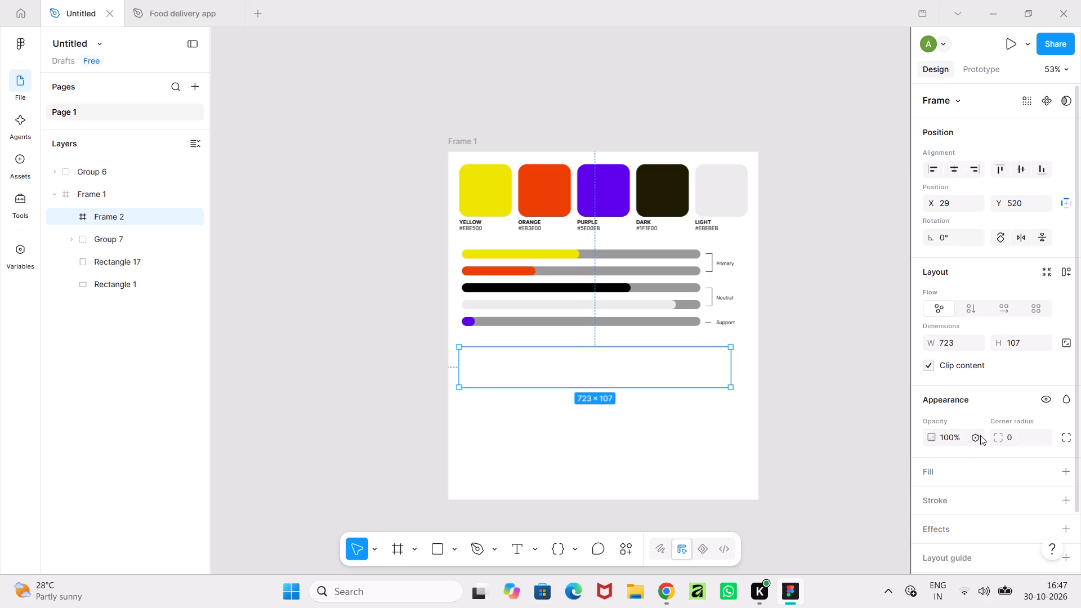
# Fill the new nested frame with orange EB3E00 and round its corners to a radius of 69.
pyautogui.moveTo(992, 441); pyautogui.dragTo(645, 296)
pyautogui.click(1071, 469)
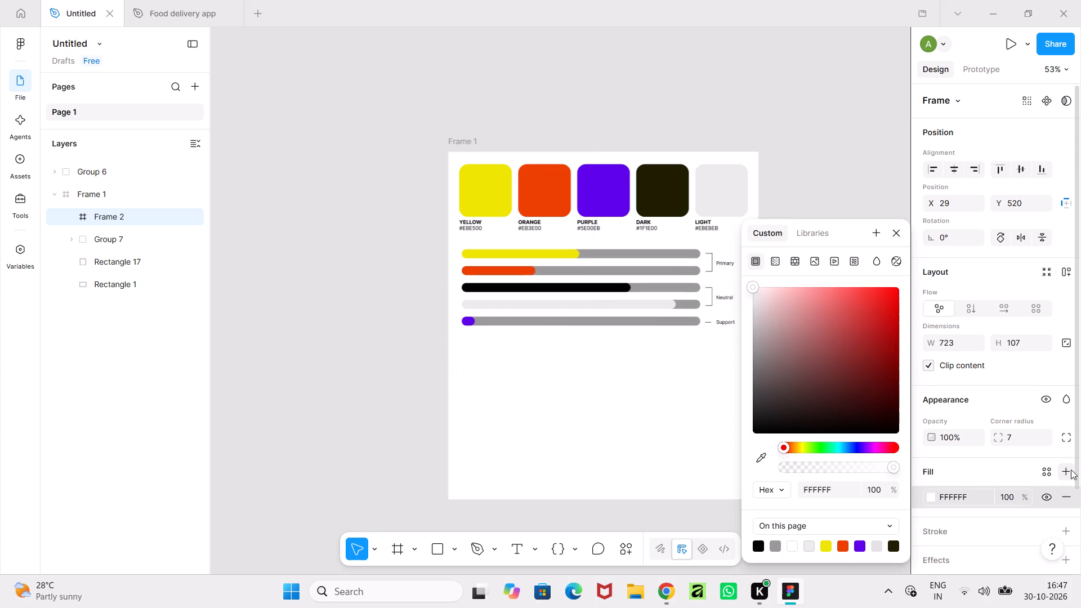
pyautogui.click(847, 545)
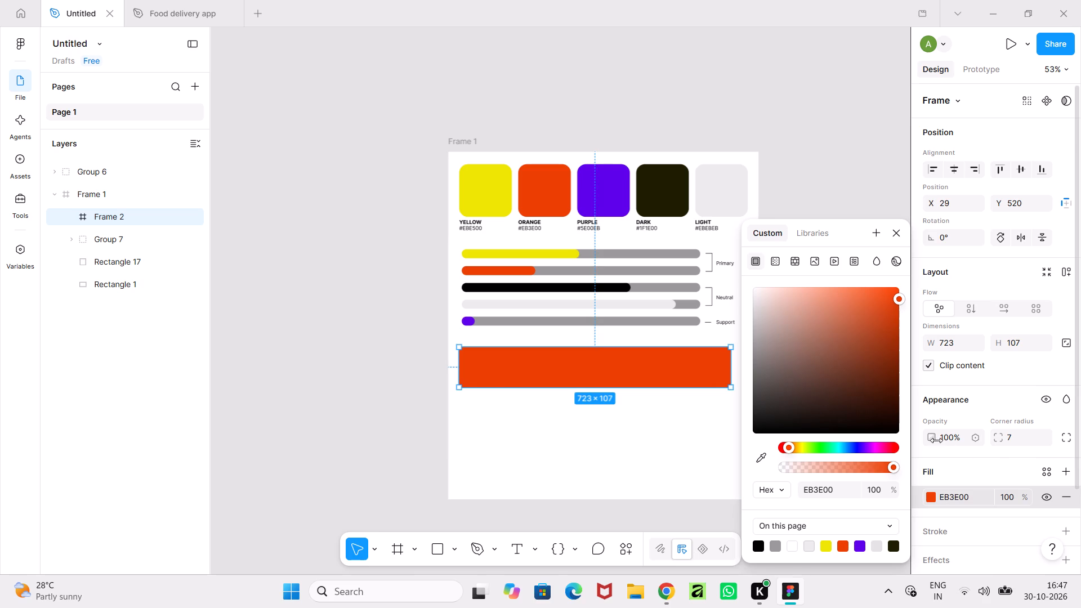
pyautogui.moveTo(999, 439); pyautogui.dragTo(770, 296)
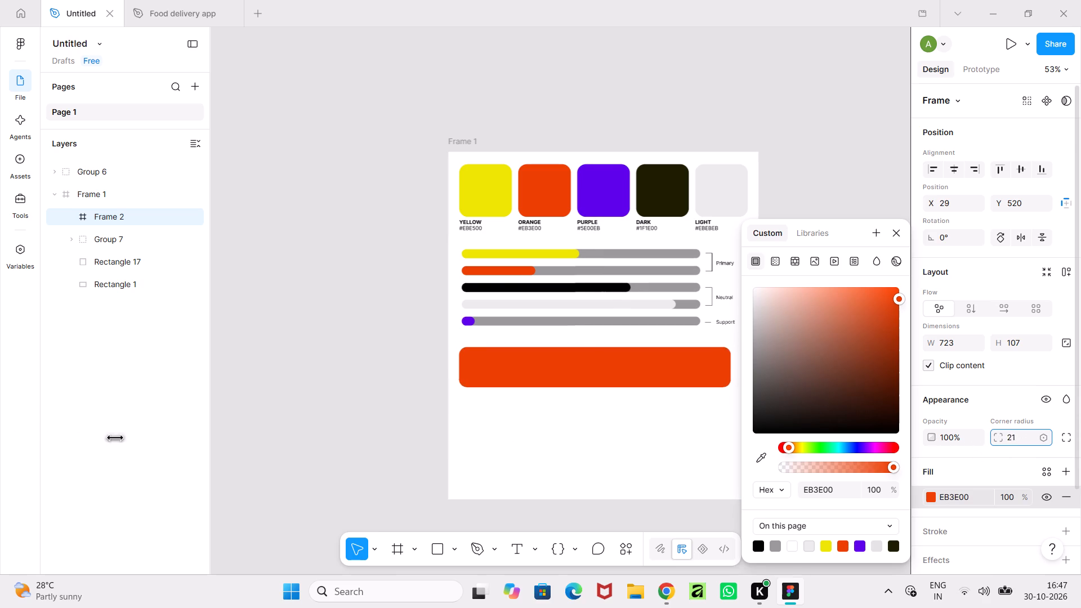
pyautogui.moveTo(770, 296); pyautogui.dragTo(650, 309)
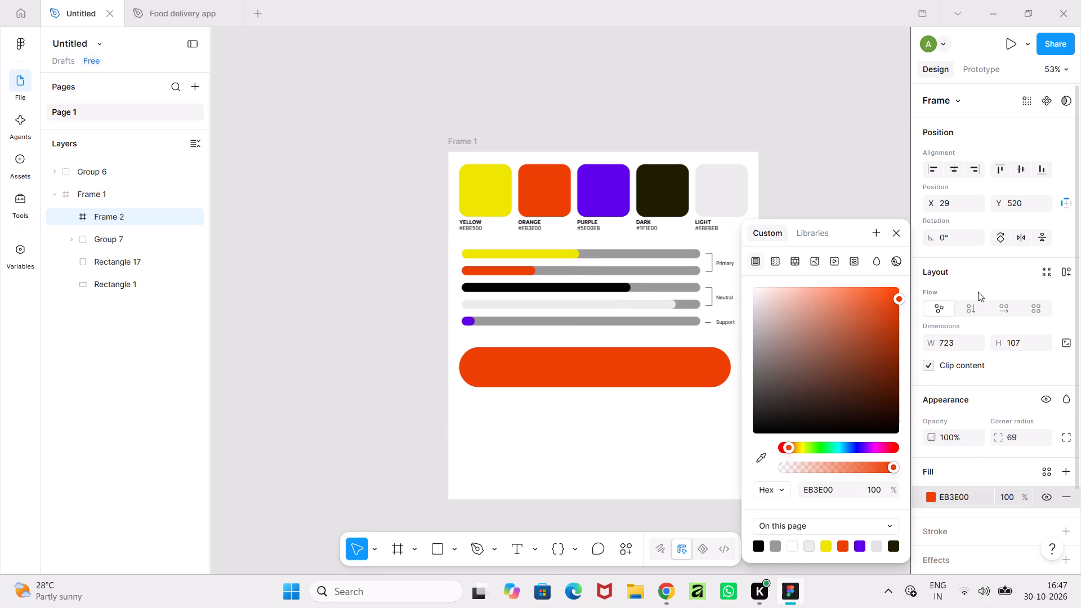
pyautogui.click(895, 234)
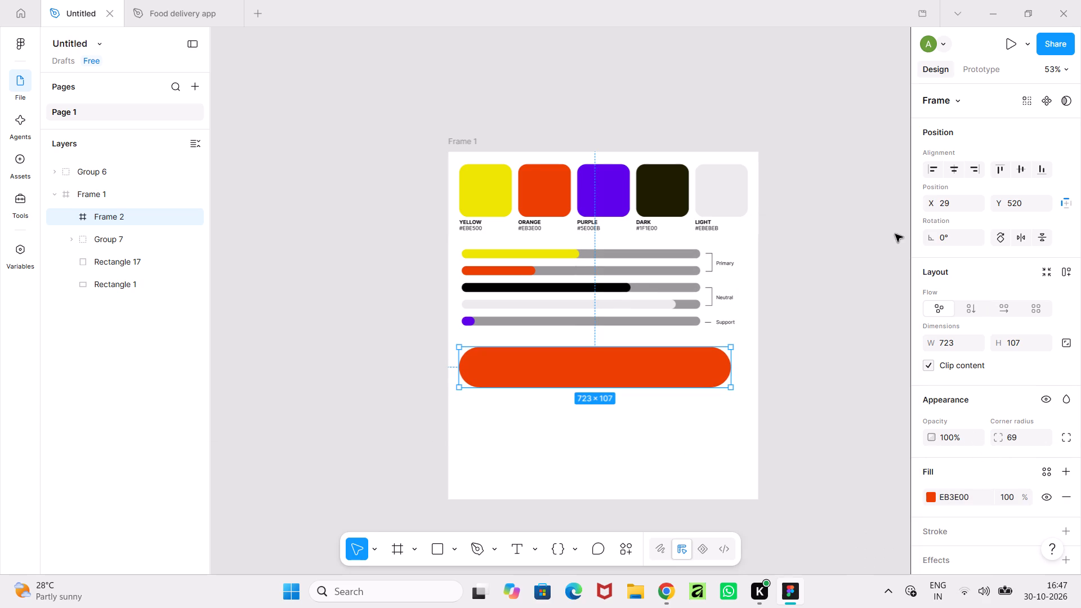
# Move the orange button shape to X 51, Y 518, centred horizontally in Frame 1.
pyautogui.moveTo(637, 377); pyautogui.dragTo(643, 375)
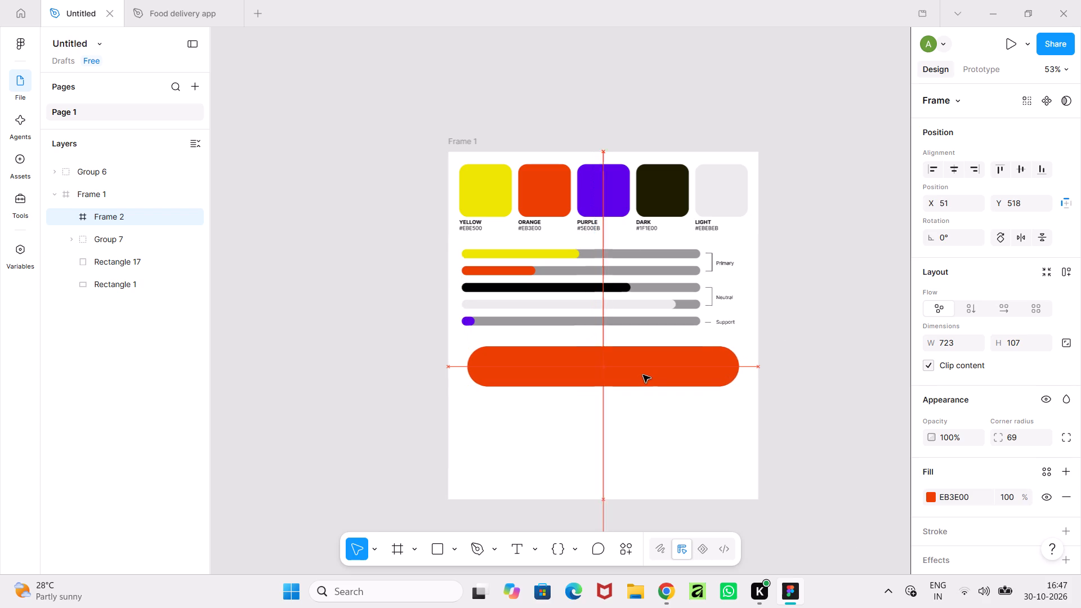
pyautogui.moveTo(643, 375); pyautogui.dragTo(644, 375)
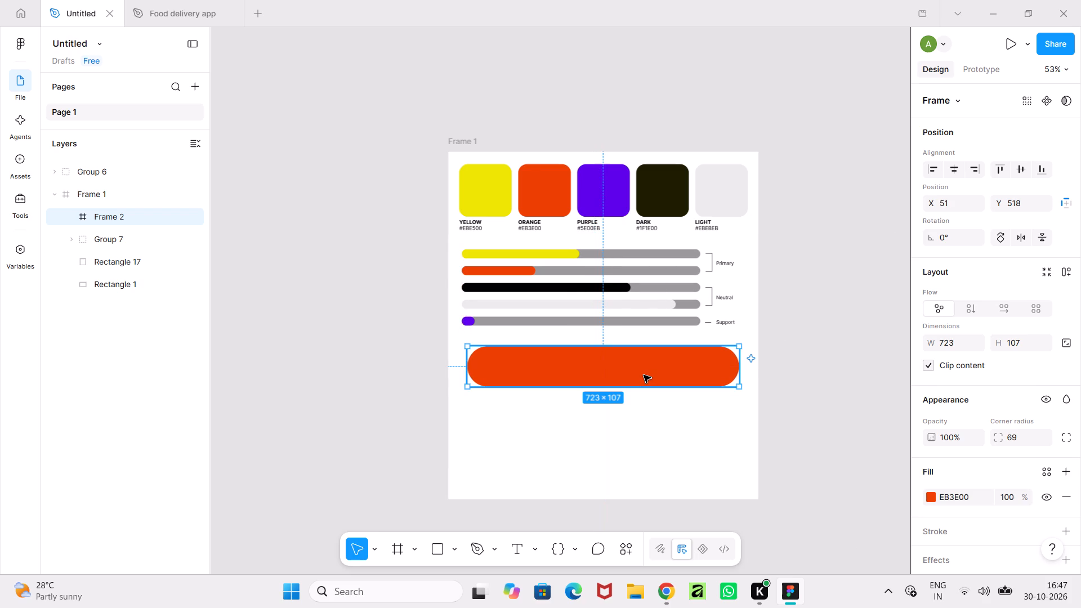
pyautogui.click(816, 480)
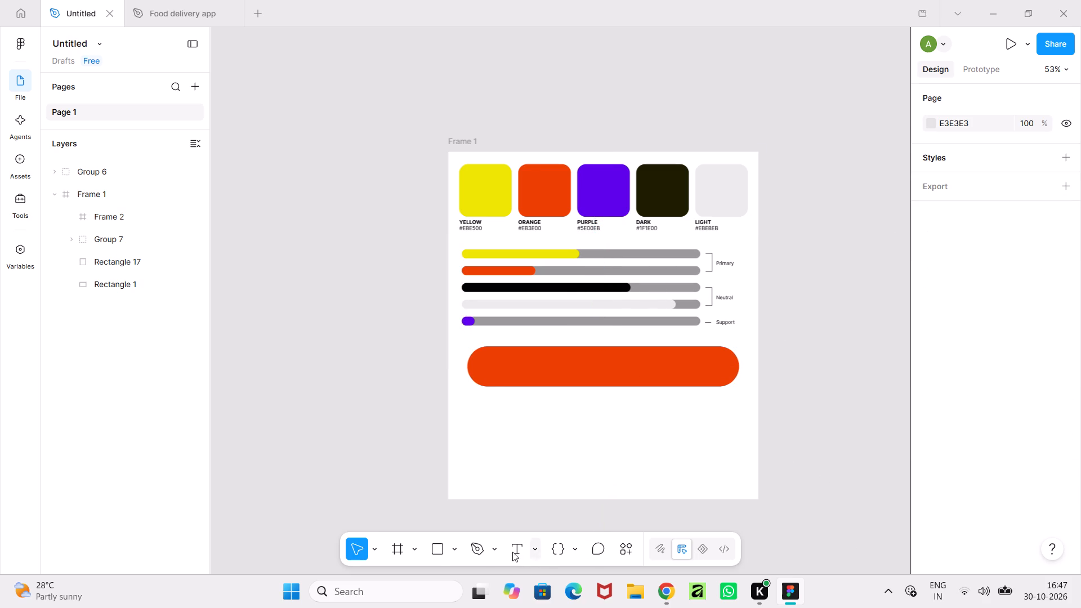
# Add a text box inside the orange button shape reading "Primary button".
pyautogui.click(516, 546)
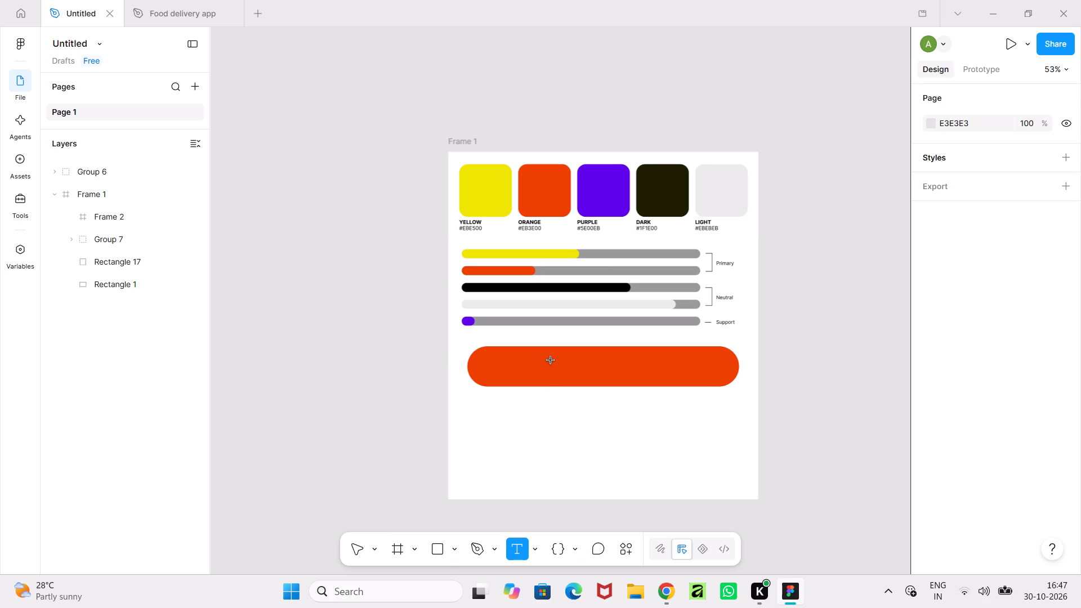
pyautogui.moveTo(552, 358); pyautogui.dragTo(587, 382)
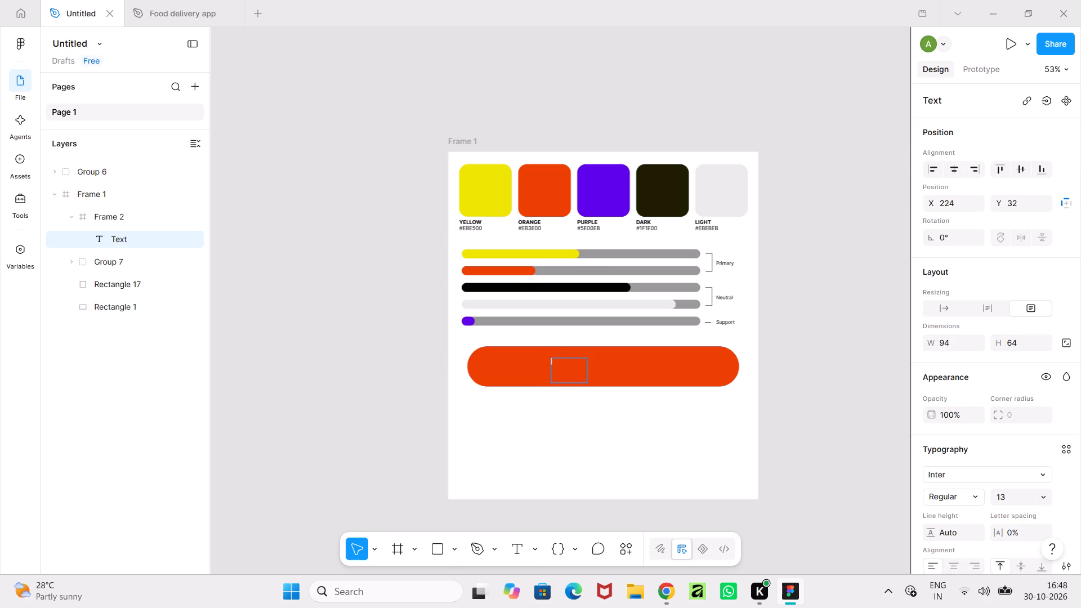
pyautogui.write('Primary button')
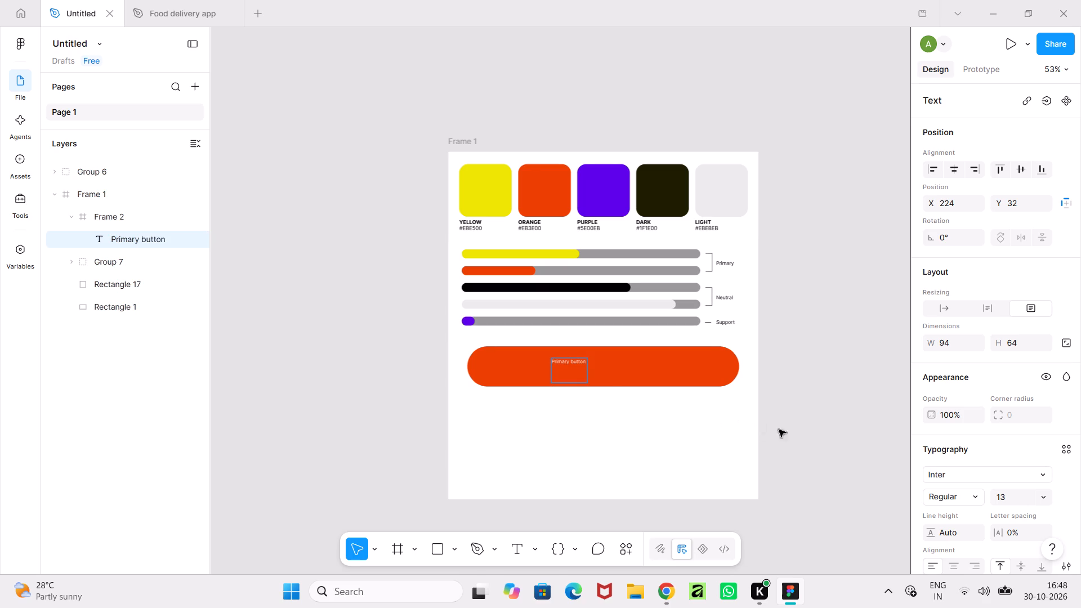
pyautogui.click(806, 409)
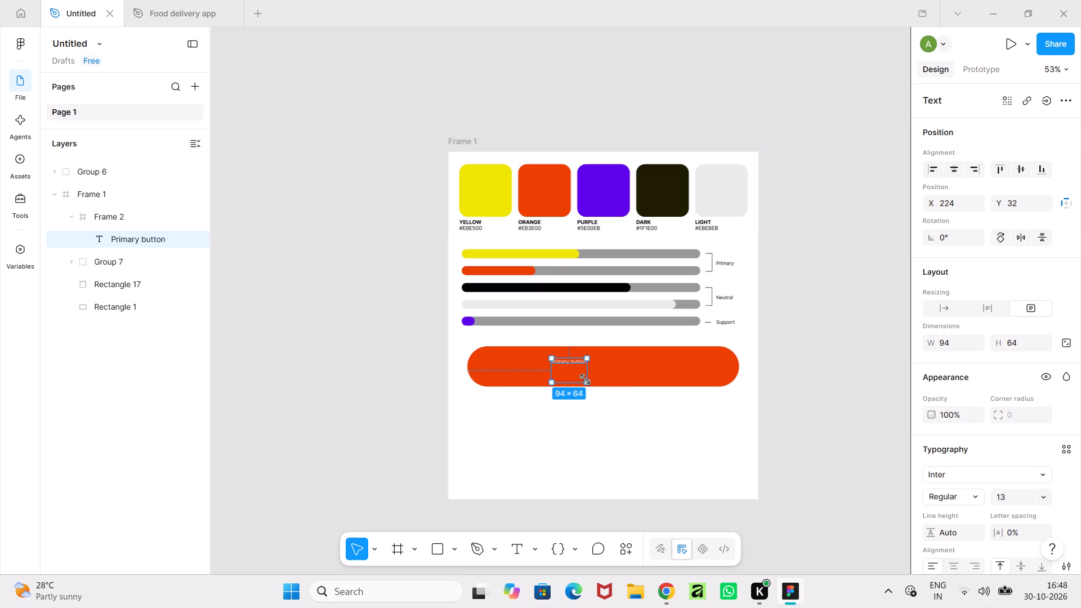
# Widen the "Primary button" text box to about 358 and set its font size to 40.
pyautogui.moveTo(589, 375); pyautogui.dragTo(686, 369)
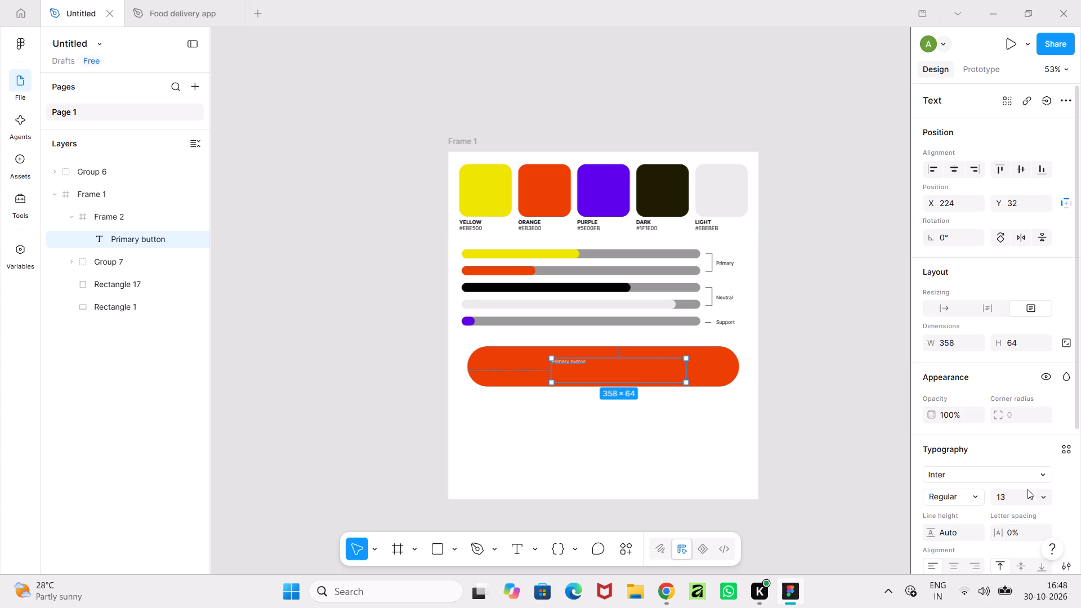
pyautogui.click(1041, 496)
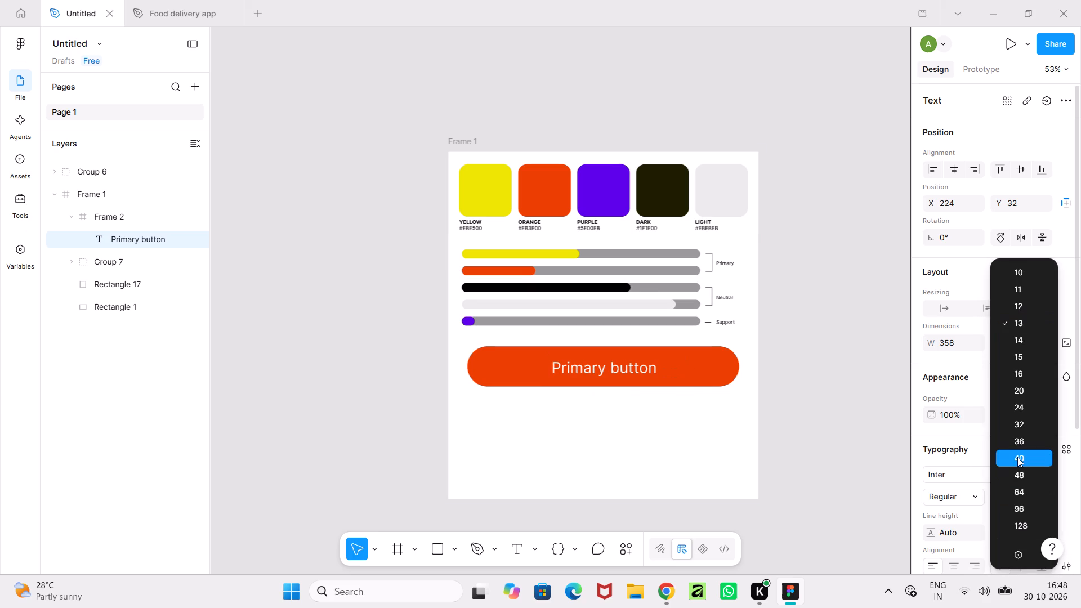
pyautogui.click(1017, 457)
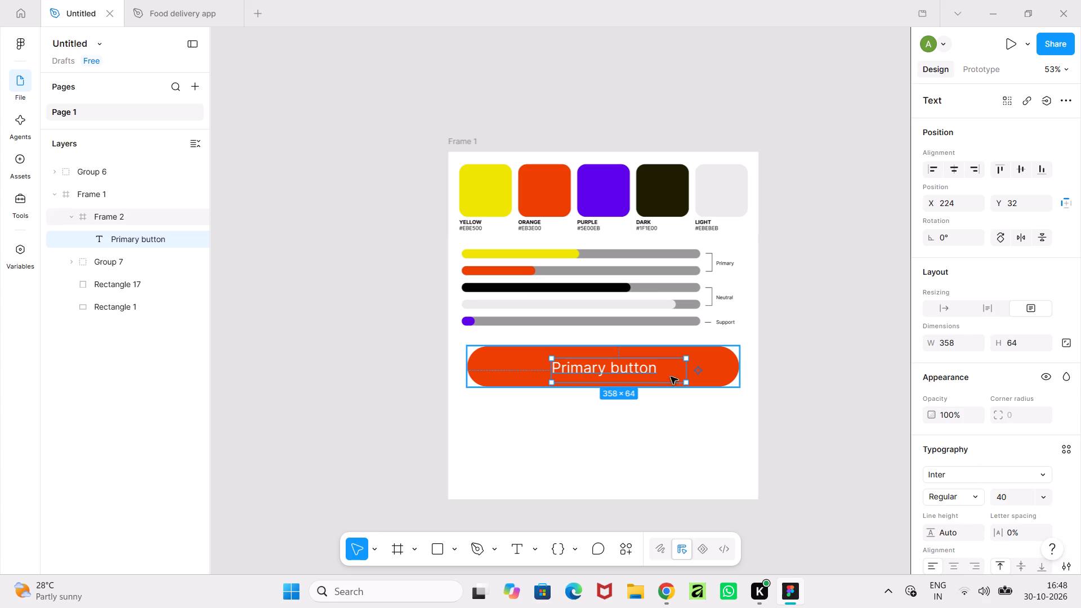
# Shrink the "Primary button" text box to about 288 × 47 and centre it in the orange button at X 218, Y 30.
pyautogui.moveTo(687, 372); pyautogui.dragTo(657, 371)
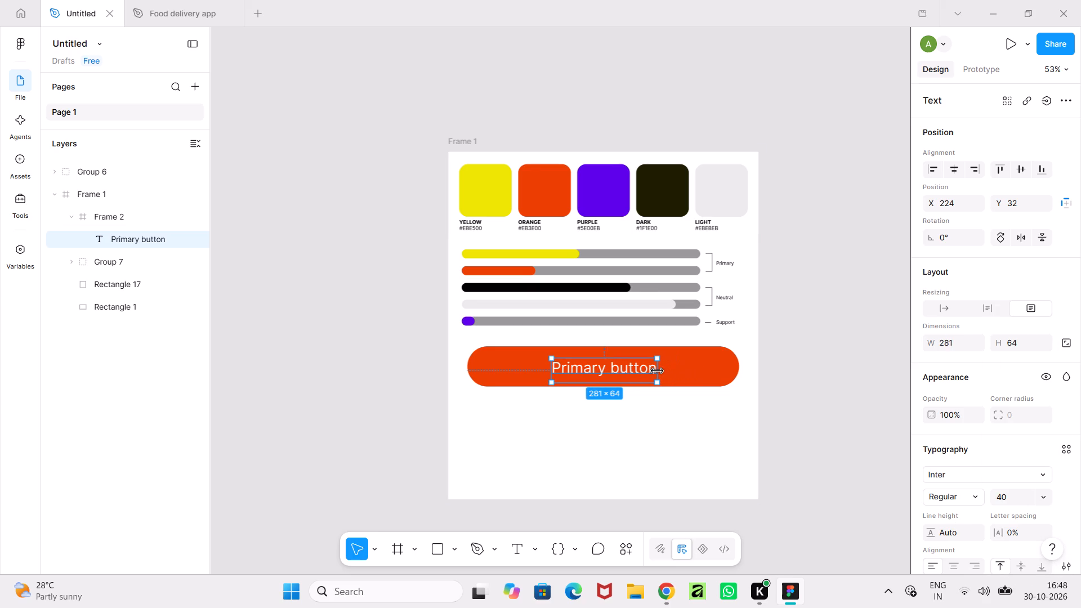
pyautogui.moveTo(657, 371); pyautogui.dragTo(656, 371)
pyautogui.click(656, 371)
pyautogui.moveTo(610, 388); pyautogui.dragTo(610, 373)
pyautogui.click(614, 365)
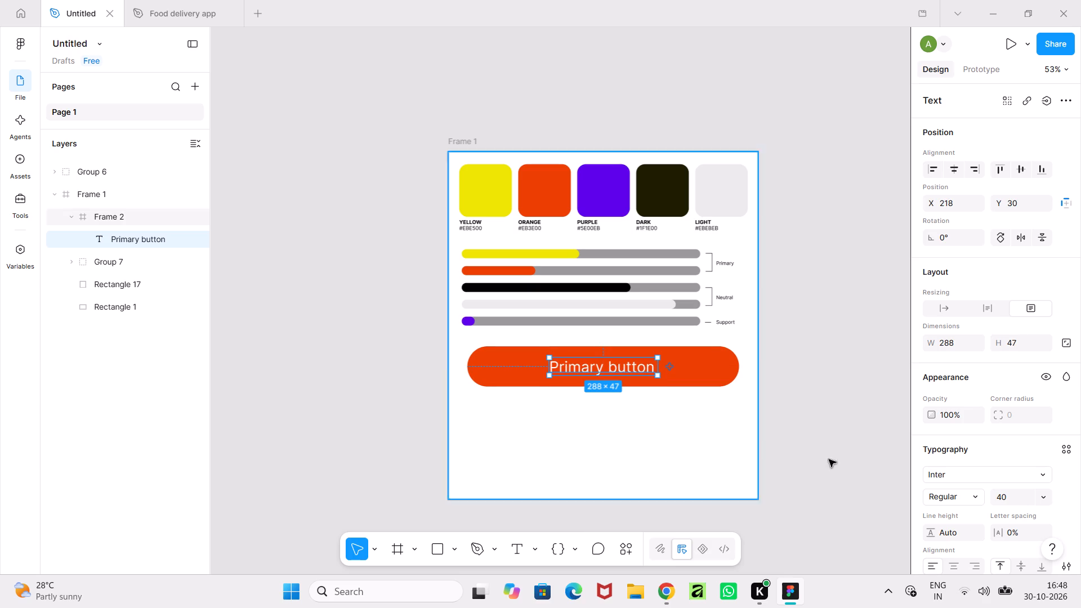
# Set the "Primary button" text's font weight to Medium.
pyautogui.click(976, 495)
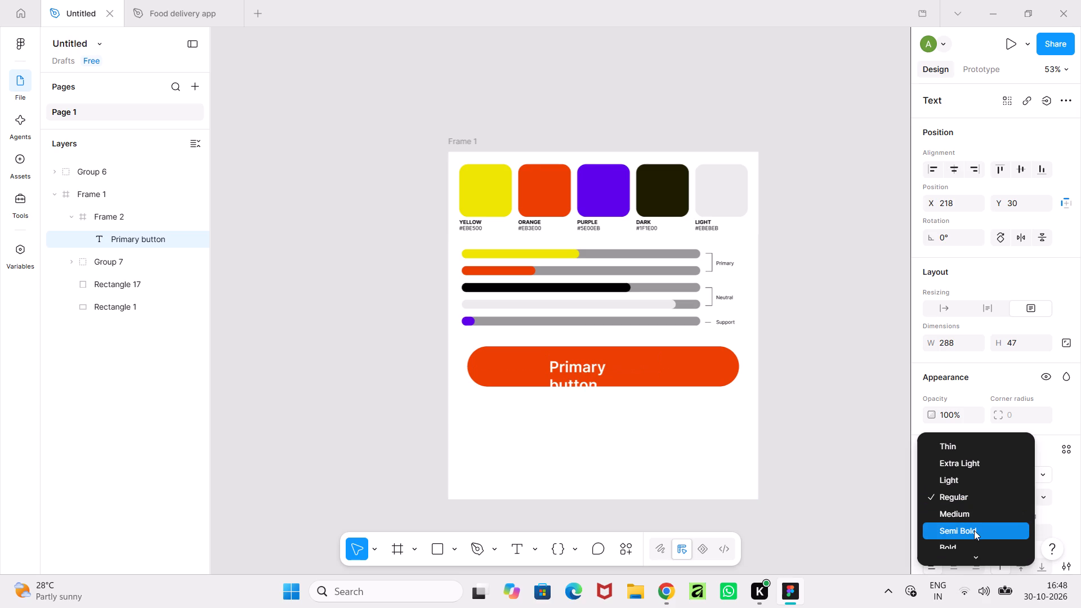
pyautogui.click(974, 518)
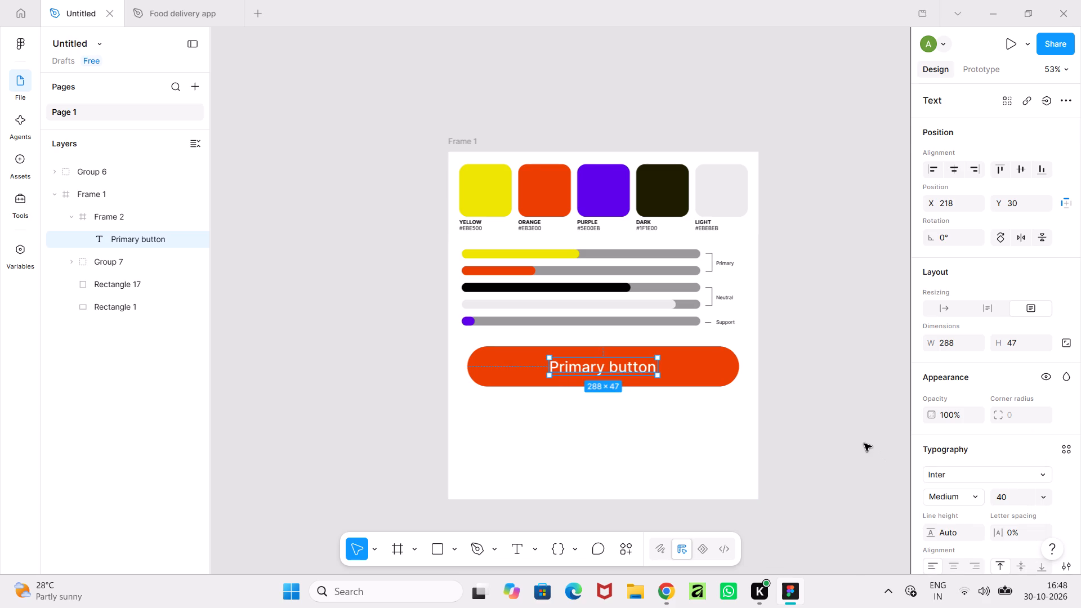
# Convert the orange "Primary button" frame, Frame 2, into a component.
pyautogui.click(863, 443)
pyautogui.keyDown('ctrl'); pyautogui.scroll(-2, 863, 443); pyautogui.keyUp('ctrl')
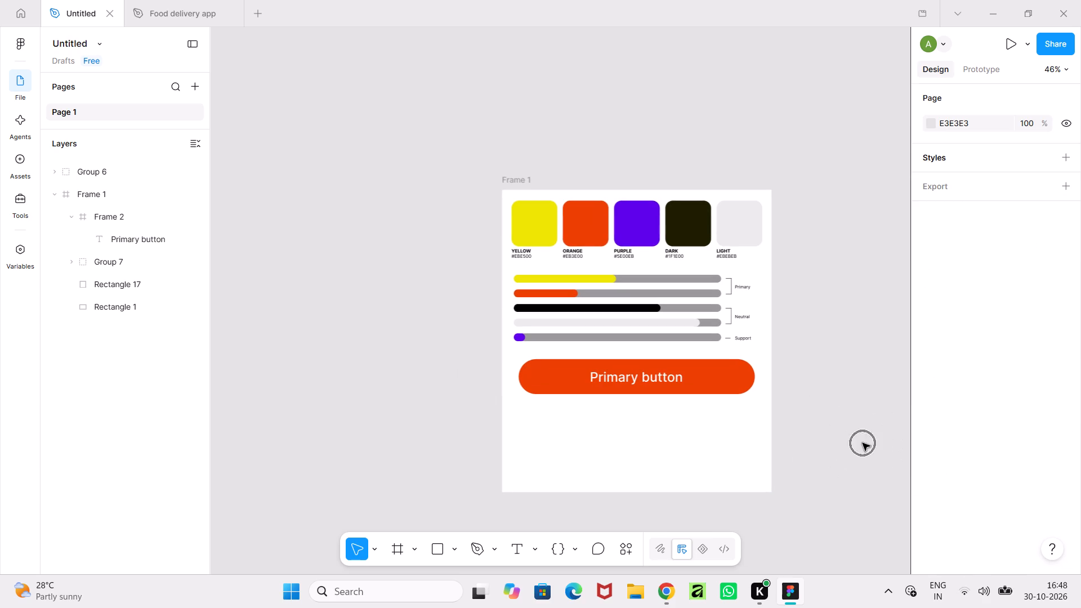
pyautogui.keyDown('ctrl'); pyautogui.scroll(2, 841, 457); pyautogui.keyUp('ctrl')
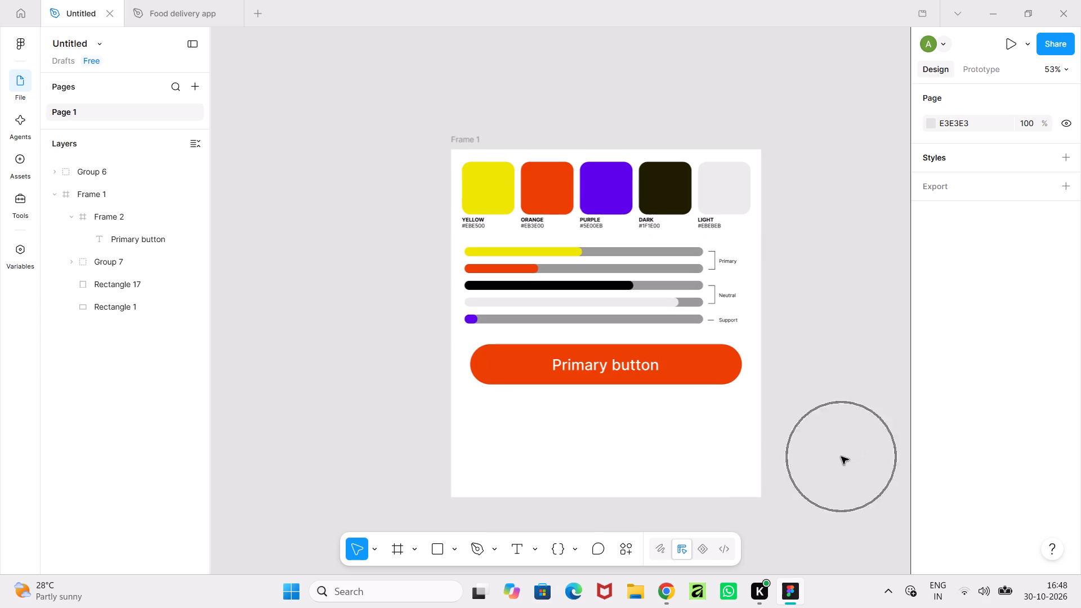
pyautogui.moveTo(841, 457); pyautogui.dragTo(789, 472, button='middle')
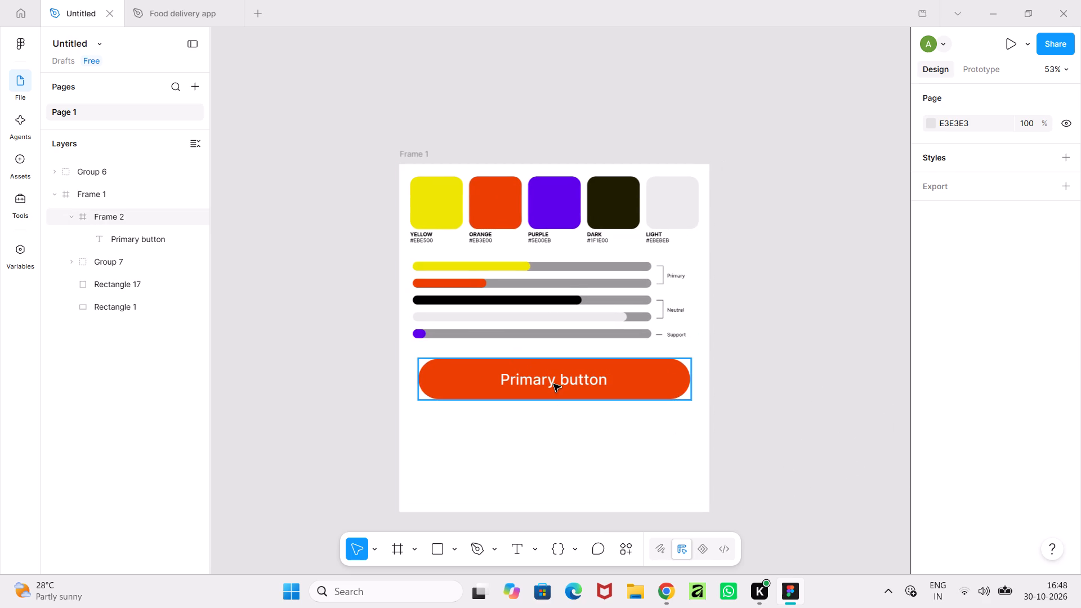
pyautogui.click(553, 383)
pyautogui.keyDown('shift'); pyautogui.click(570, 385); pyautogui.keyUp('shift')
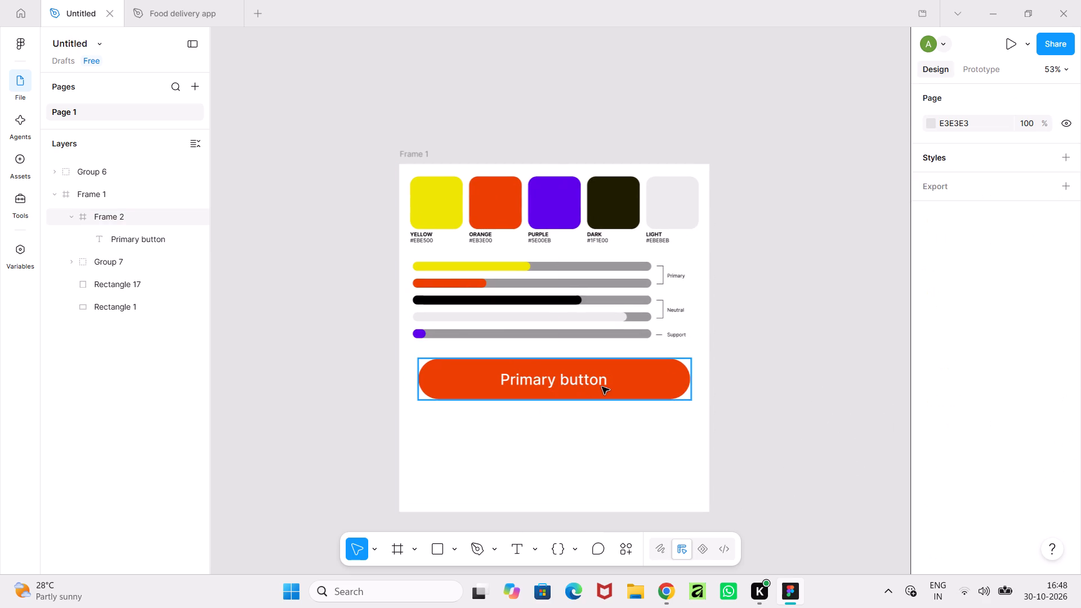
pyautogui.click(603, 387)
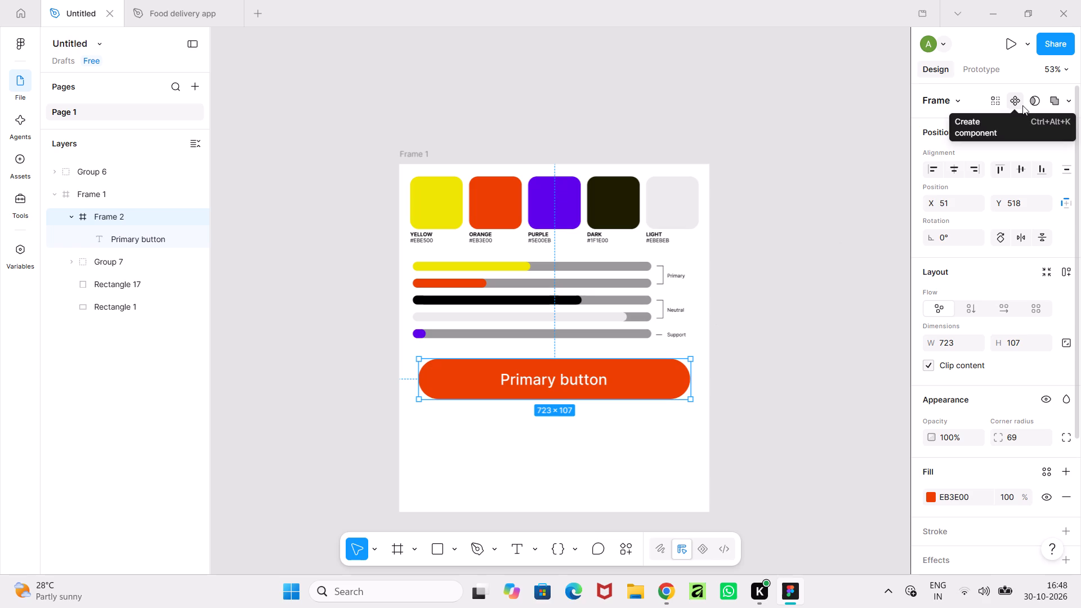
pyautogui.click(1022, 105)
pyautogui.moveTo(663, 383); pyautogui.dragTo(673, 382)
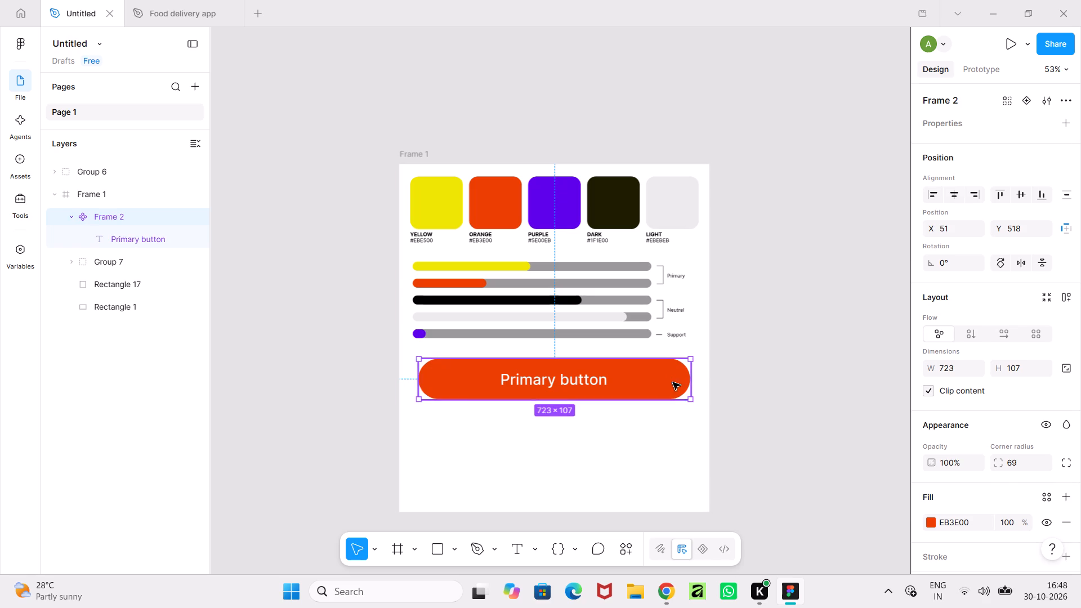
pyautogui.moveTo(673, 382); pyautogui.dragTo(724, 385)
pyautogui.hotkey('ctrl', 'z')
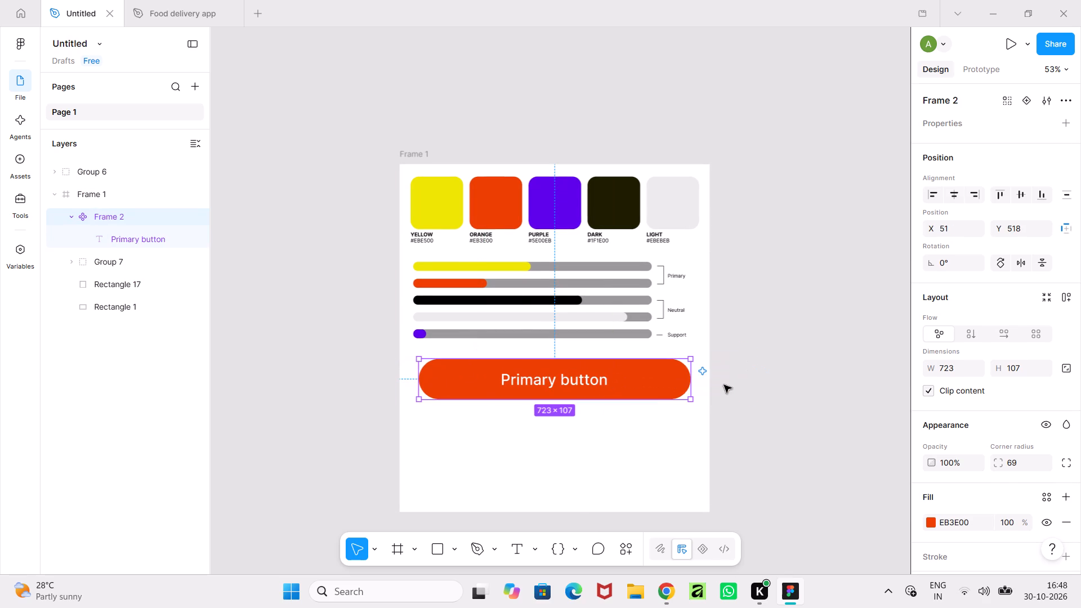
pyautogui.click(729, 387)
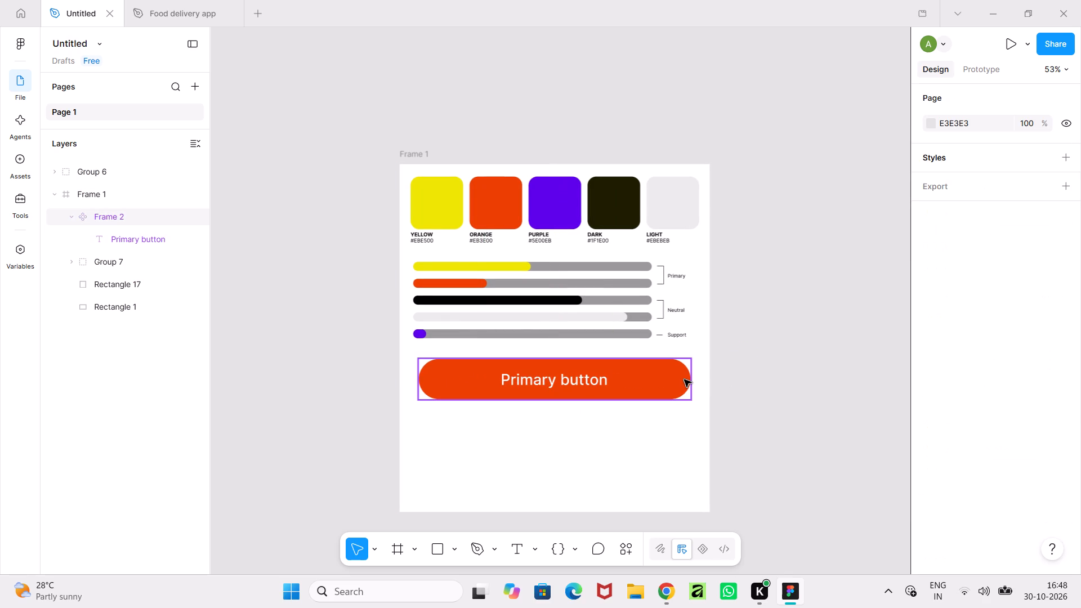
# Add a variant to the orange button component and fill it with the page's yellow.
pyautogui.click(674, 379)
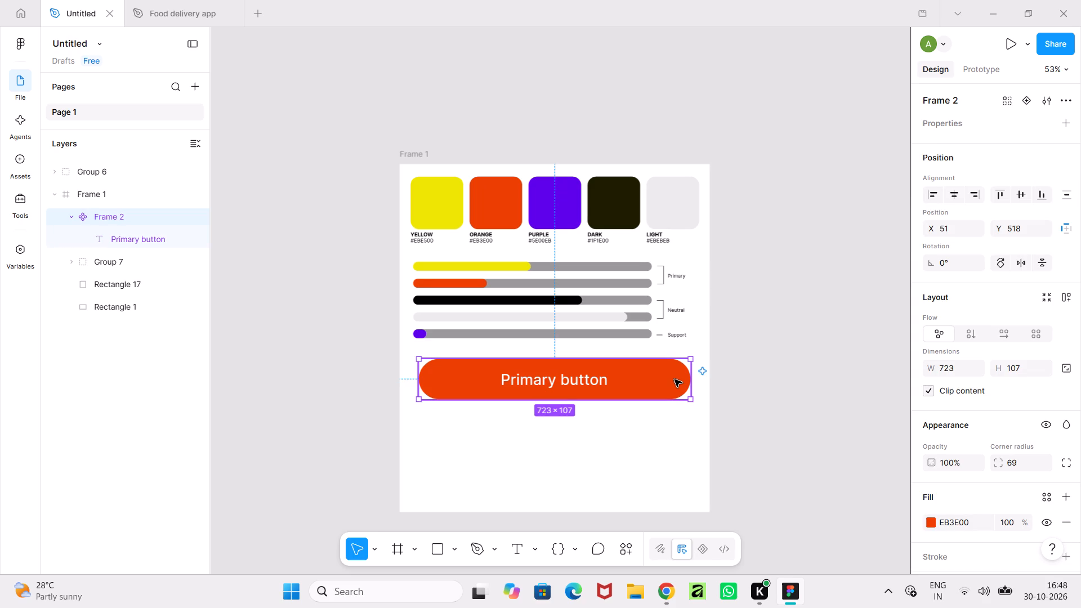
pyautogui.click(1026, 106)
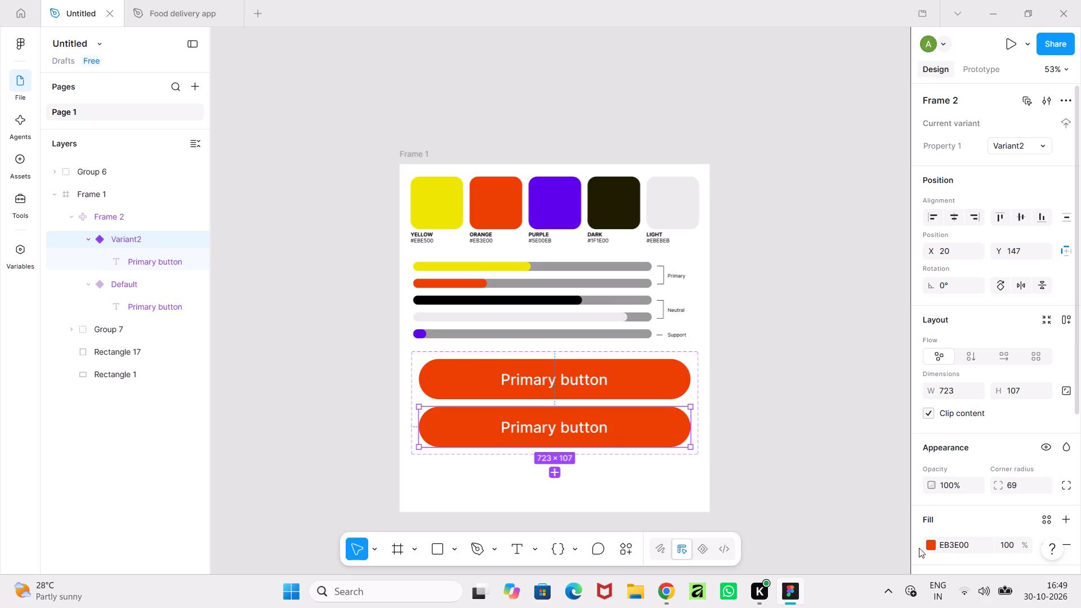
pyautogui.click(932, 547)
pyautogui.click(846, 529)
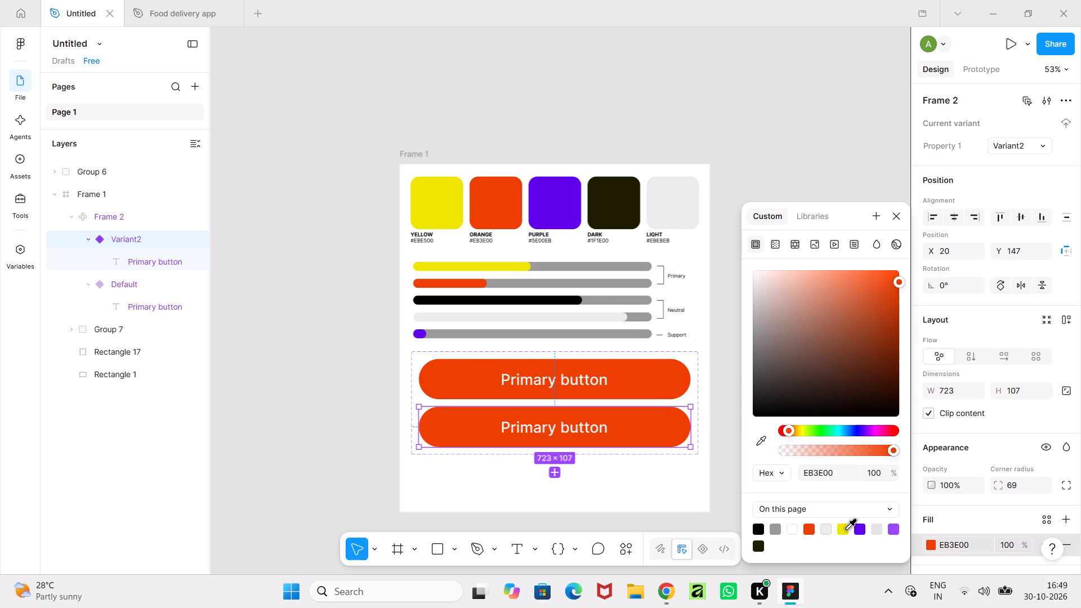
# Change the yellow variant's label to read "Secondary button".
pyautogui.click(543, 429)
pyautogui.doubleClick(555, 431)
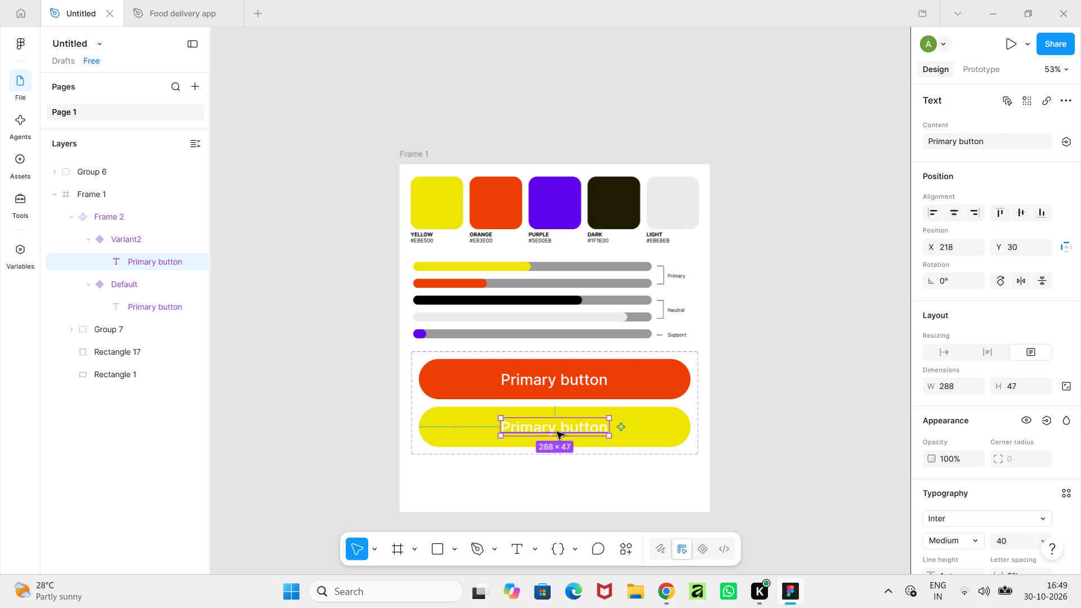
pyautogui.click(557, 432)
pyautogui.doubleClick(556, 432)
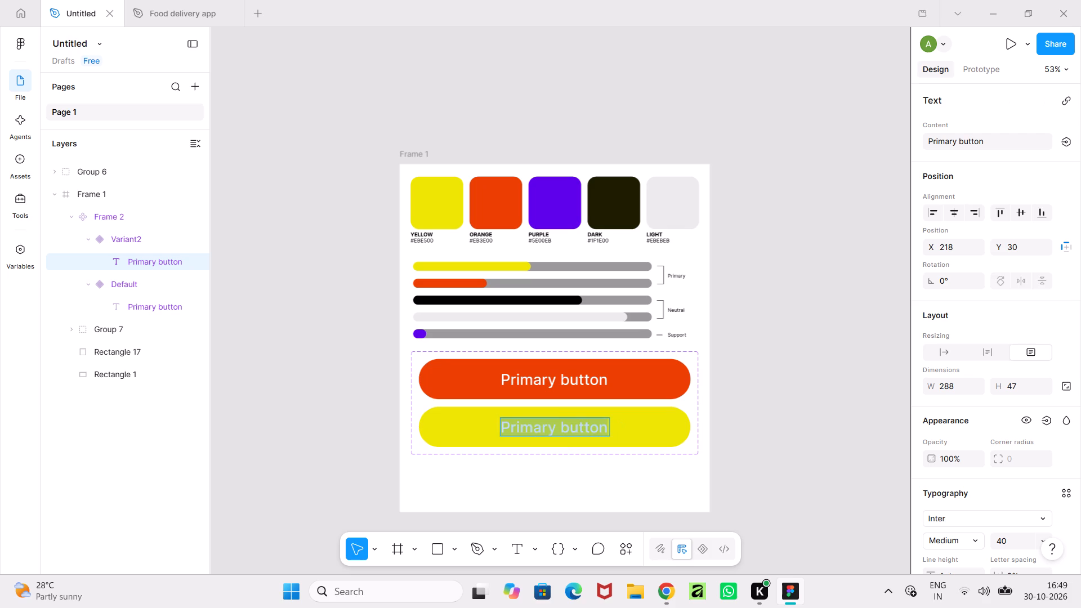
pyautogui.click(556, 432)
pyautogui.moveTo(556, 432); pyautogui.dragTo(515, 434)
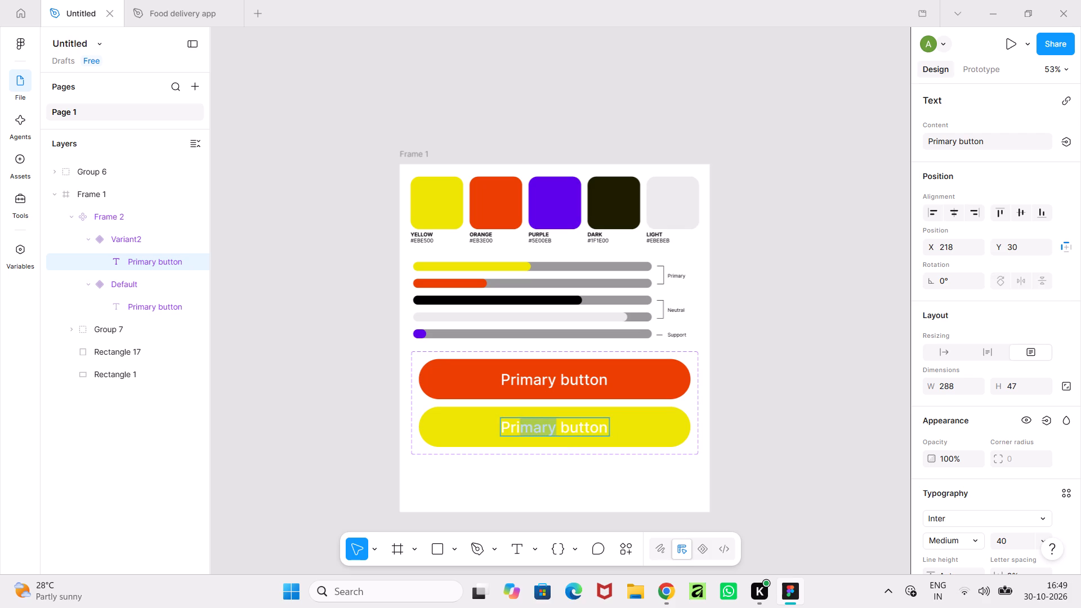
pyautogui.moveTo(515, 434); pyautogui.dragTo(502, 432)
pyautogui.write('Secondary')
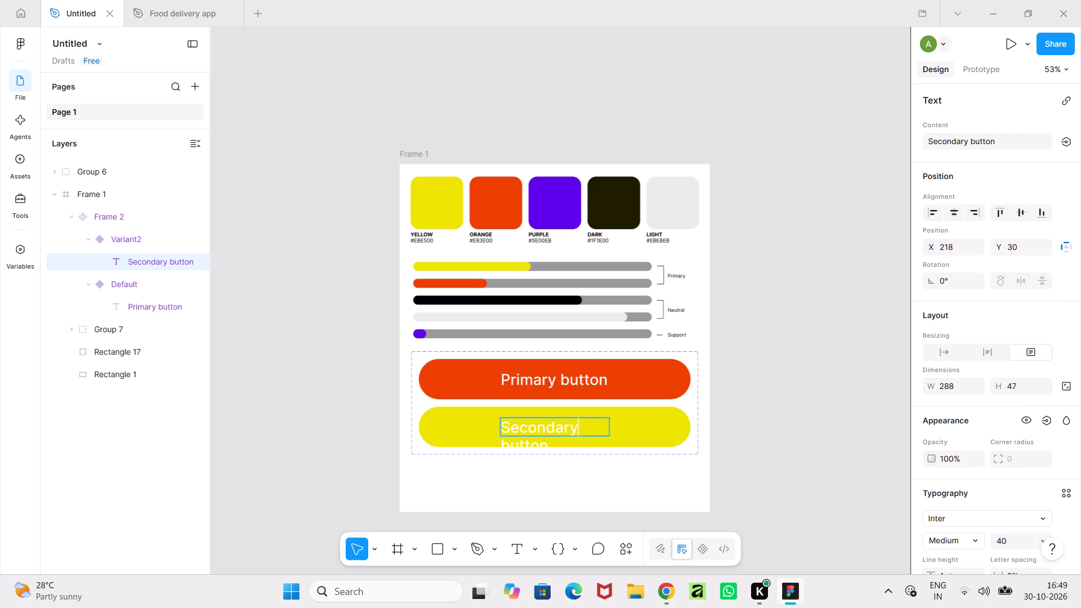
pyautogui.click(739, 436)
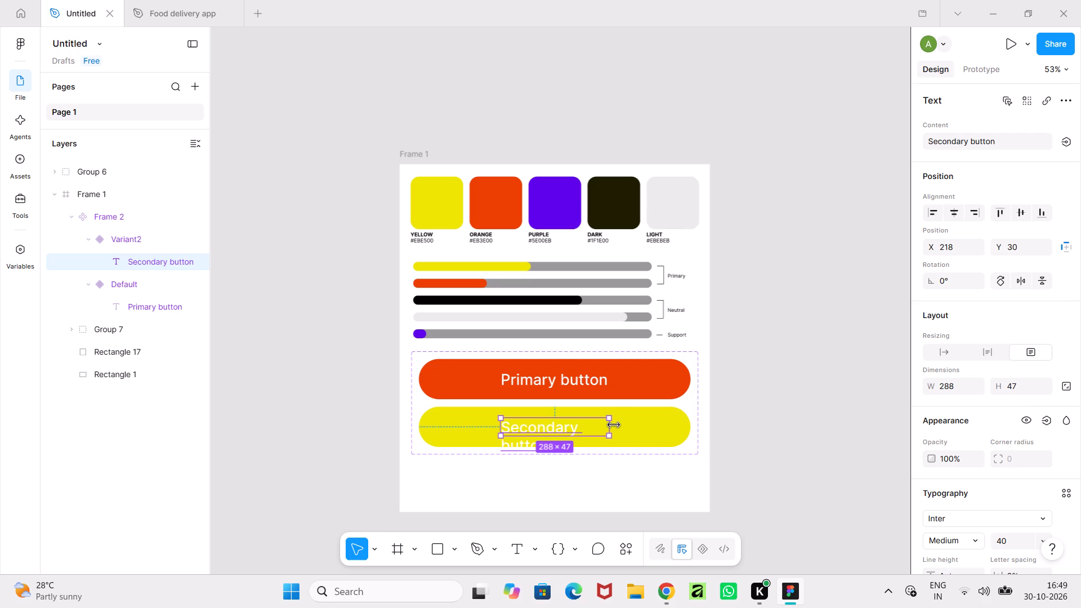
# Widen the "Secondary button" text box to about 349 × 47 and centre it in the yellow button at X 187, Y 30.
pyautogui.moveTo(614, 425); pyautogui.dragTo(633, 425)
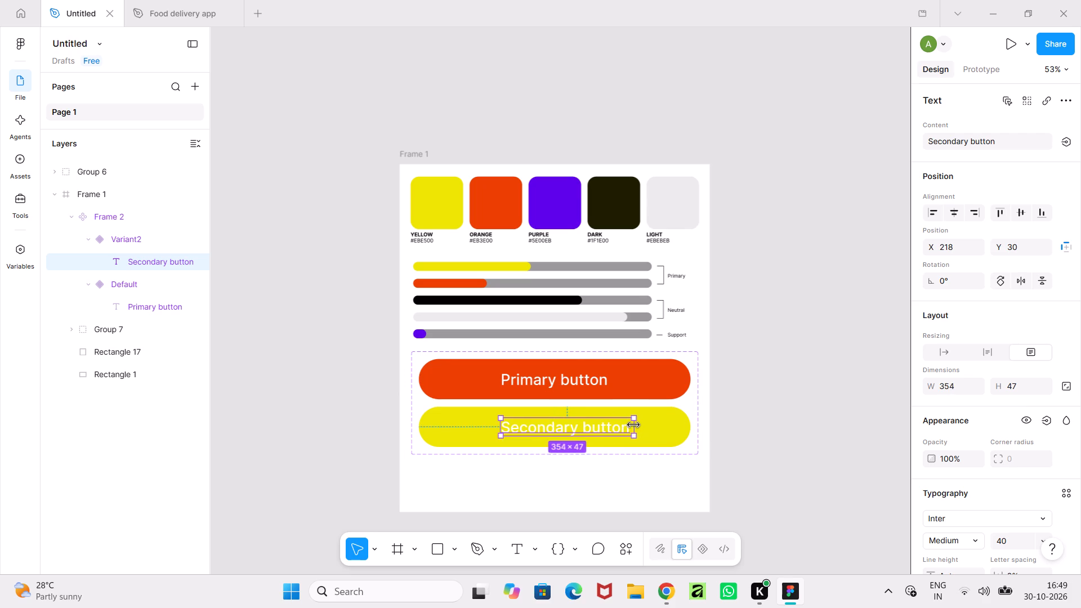
pyautogui.moveTo(633, 425); pyautogui.dragTo(630, 426)
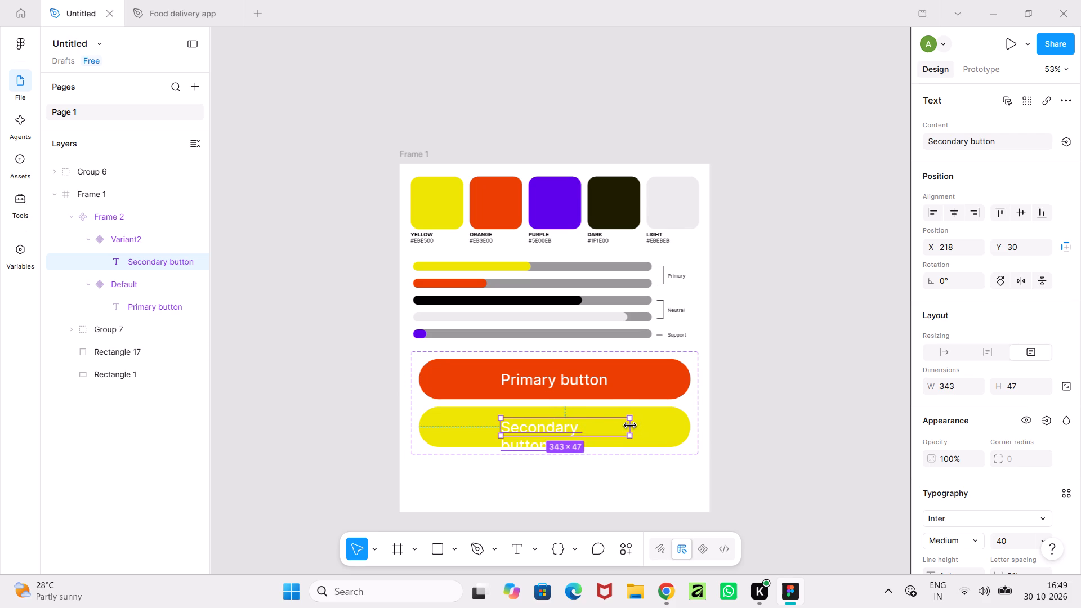
pyautogui.moveTo(630, 426); pyautogui.dragTo(632, 426)
pyautogui.moveTo(613, 428); pyautogui.dragTo(605, 428)
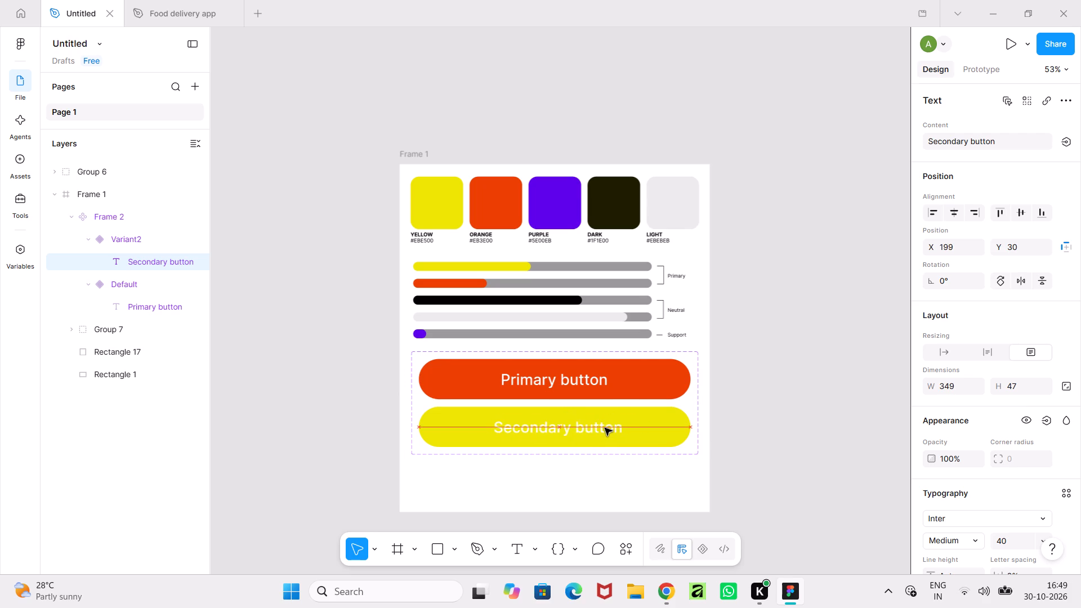
pyautogui.moveTo(605, 428); pyautogui.dragTo(601, 428)
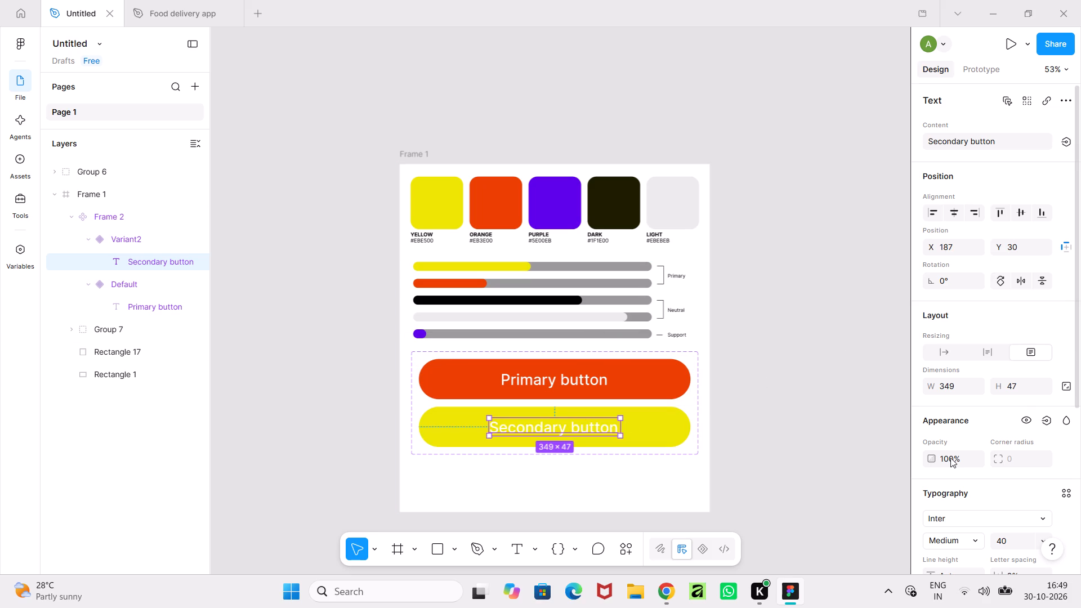
# Colour the "Secondary button" text by sampling #1F1E00 from the DARK swatch.
pyautogui.scroll(-1, 942, 409)
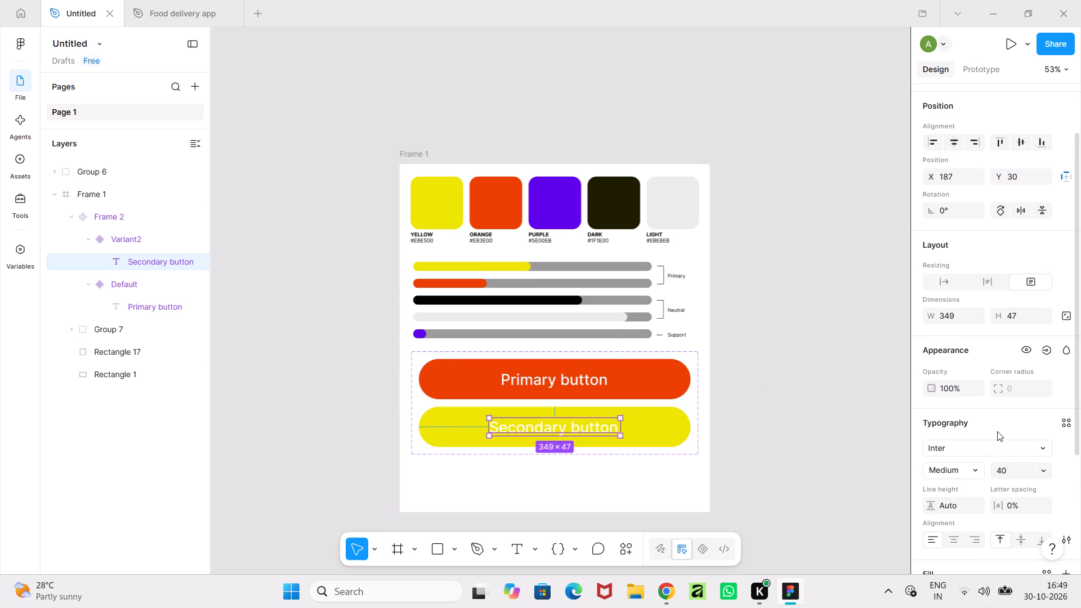
pyautogui.scroll(-1, 997, 431)
pyautogui.click(931, 529)
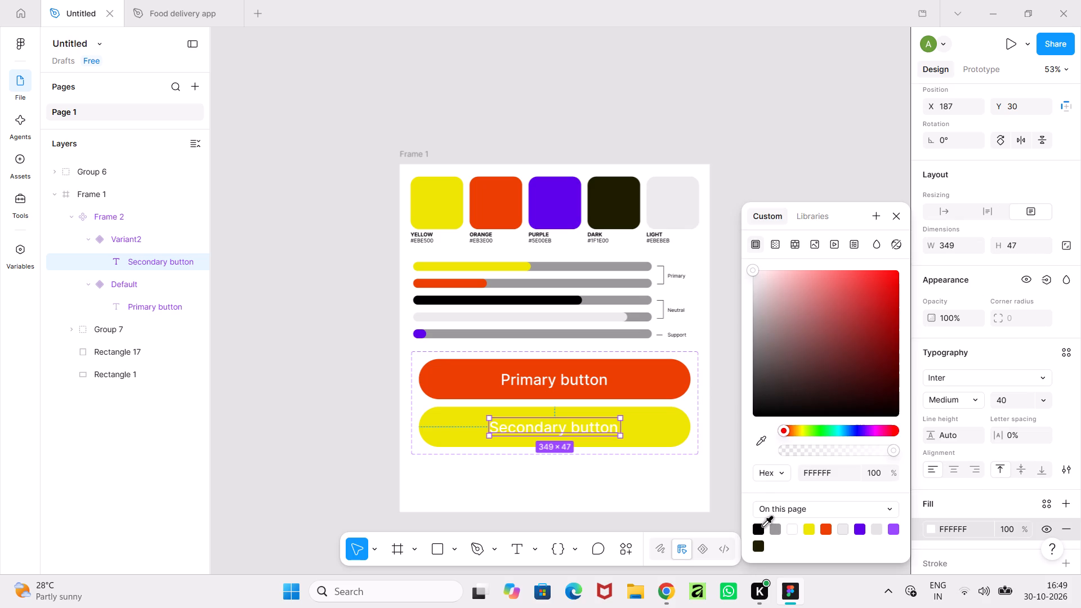
pyautogui.click(762, 440)
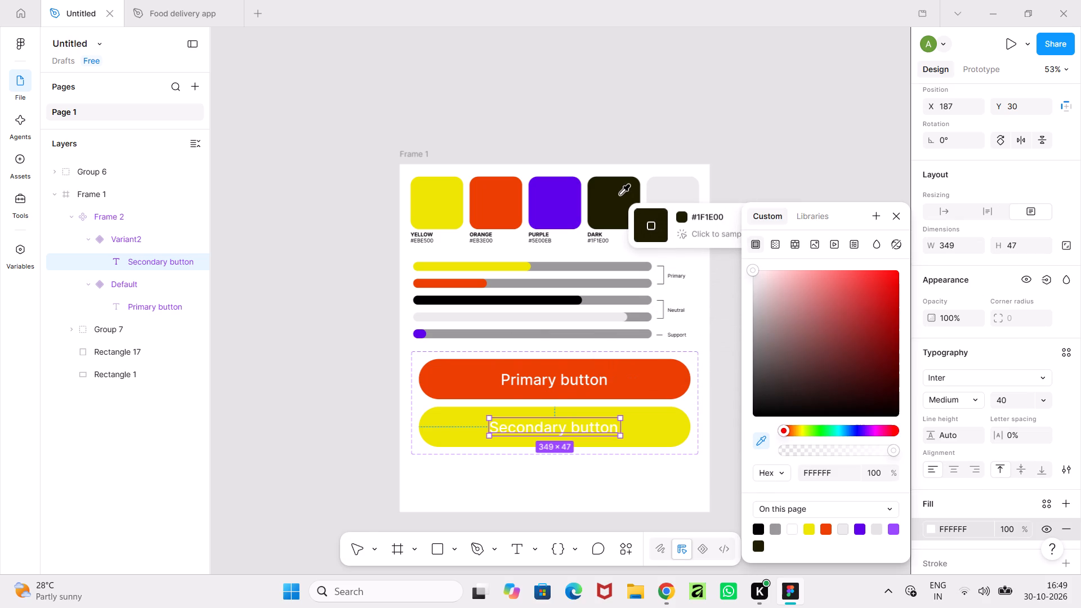
pyautogui.click(620, 194)
# Colour the "Primary button" text by sampling #EBEBEB from the LIGHT swatch.
pyautogui.doubleClick(584, 379)
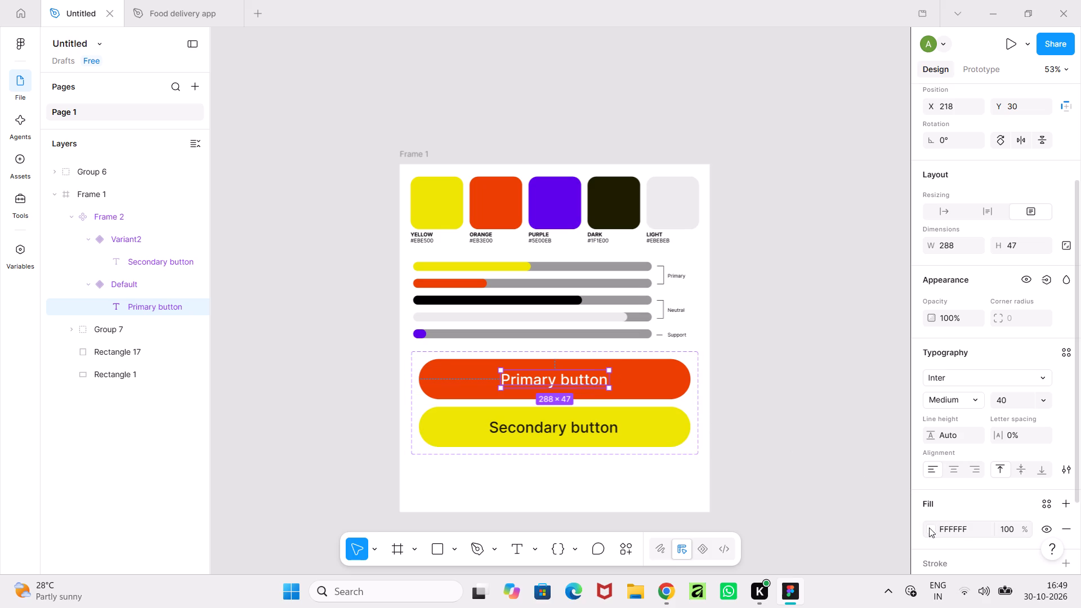
pyautogui.click(930, 527)
pyautogui.click(766, 438)
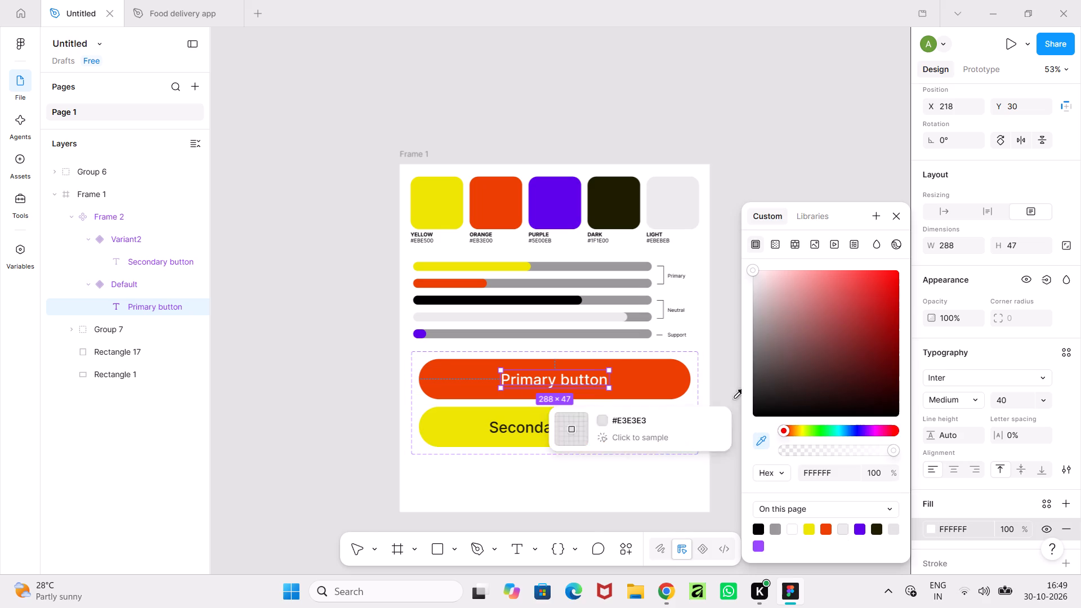
pyautogui.click(661, 186)
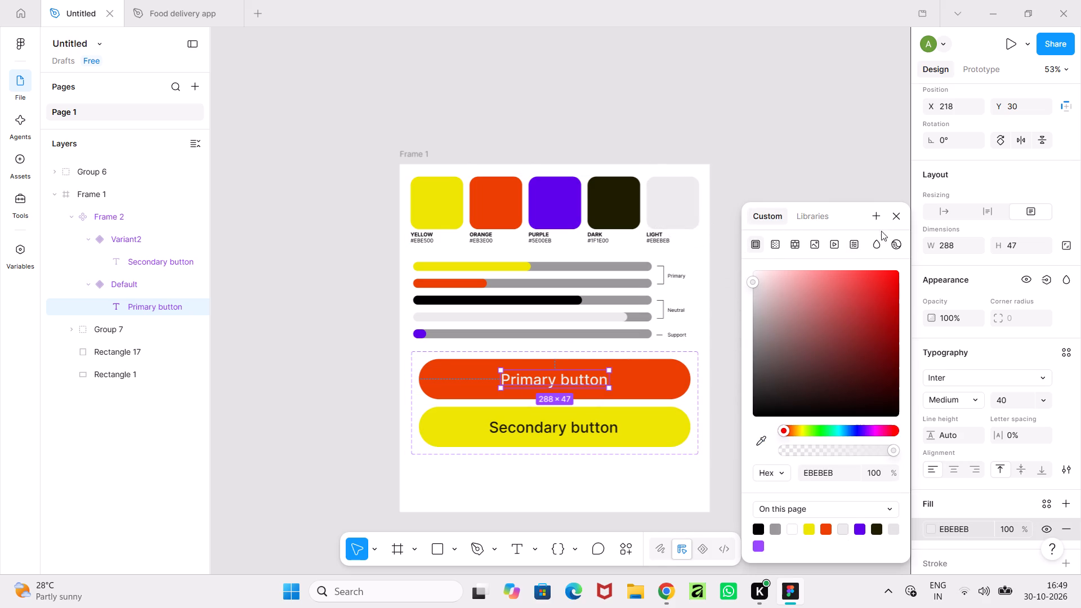
pyautogui.click(897, 216)
pyautogui.click(877, 187)
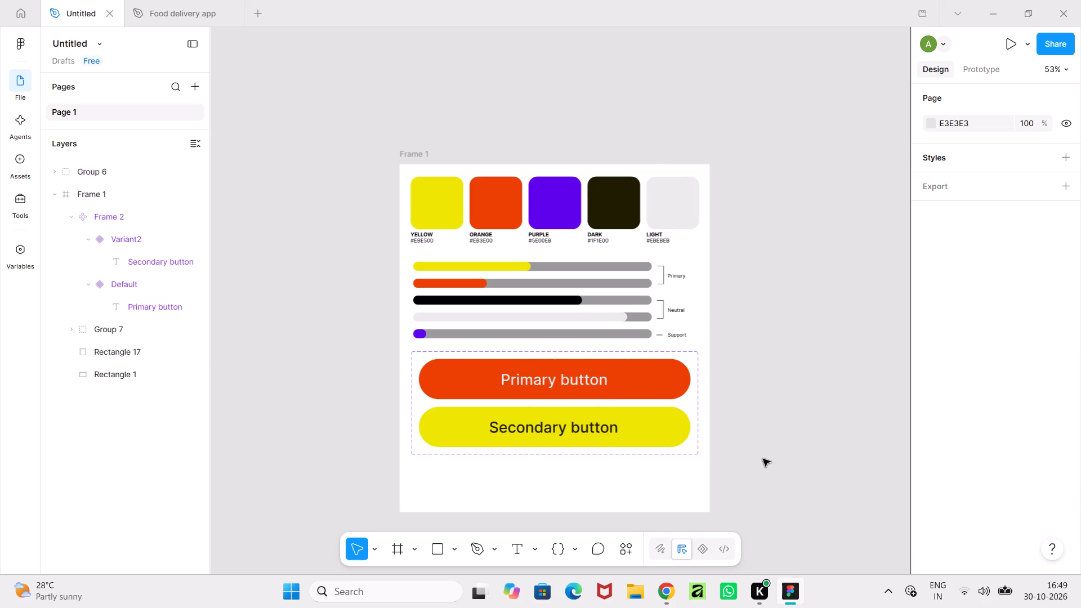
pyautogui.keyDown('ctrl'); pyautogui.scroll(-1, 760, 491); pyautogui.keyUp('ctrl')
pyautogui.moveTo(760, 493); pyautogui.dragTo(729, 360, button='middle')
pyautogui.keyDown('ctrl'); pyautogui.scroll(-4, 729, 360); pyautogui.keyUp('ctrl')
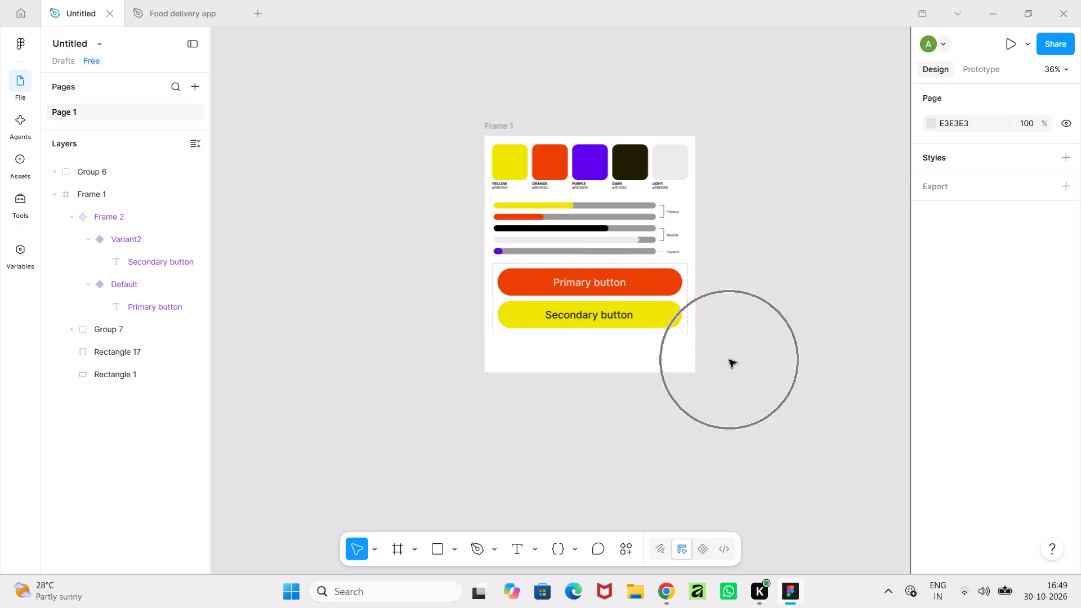
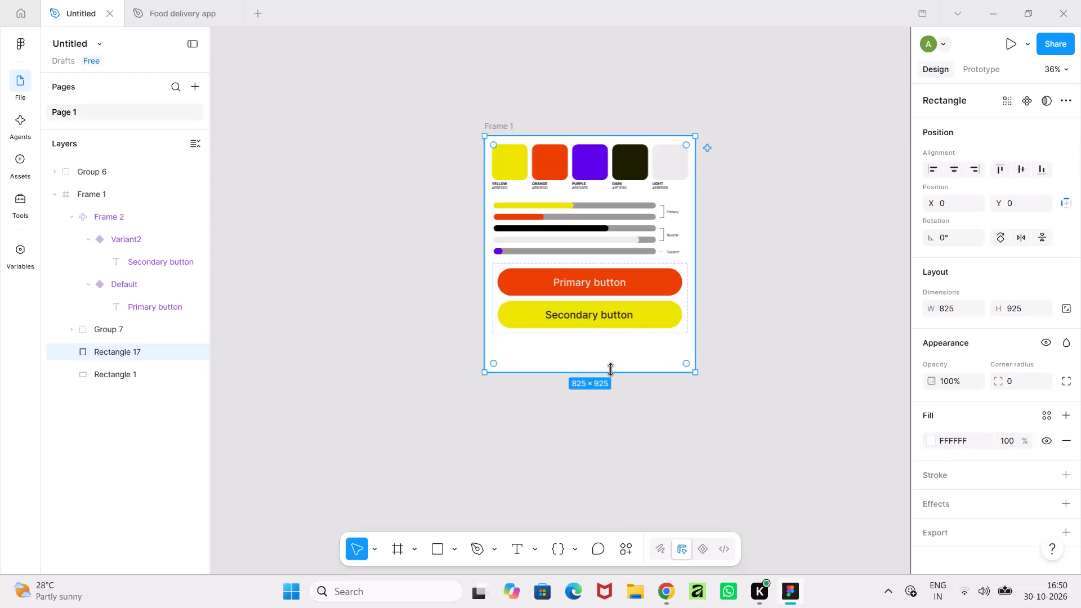
# Lengthen the white background rectangle behind the style sheet downward to make room below the buttons.
pyautogui.moveTo(609, 373); pyautogui.dragTo(615, 398)
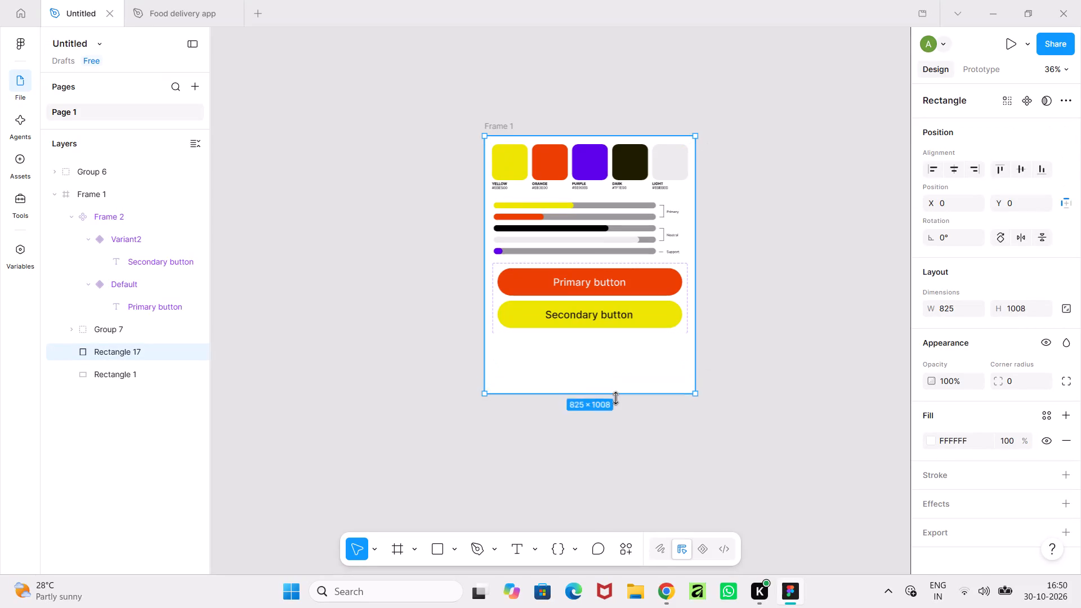
pyautogui.moveTo(615, 398); pyautogui.dragTo(617, 422)
pyautogui.click(784, 348)
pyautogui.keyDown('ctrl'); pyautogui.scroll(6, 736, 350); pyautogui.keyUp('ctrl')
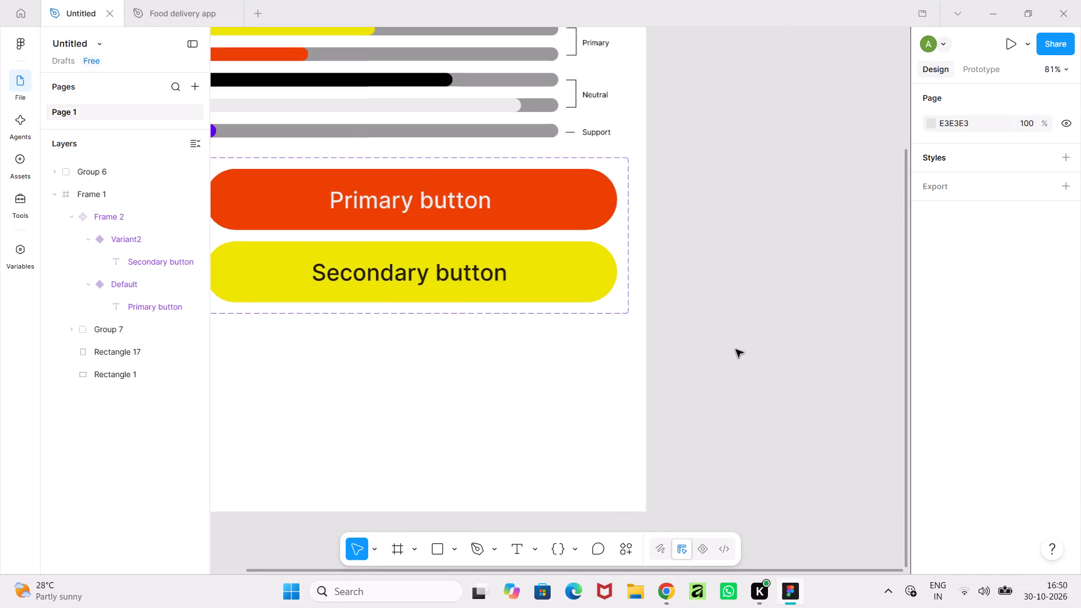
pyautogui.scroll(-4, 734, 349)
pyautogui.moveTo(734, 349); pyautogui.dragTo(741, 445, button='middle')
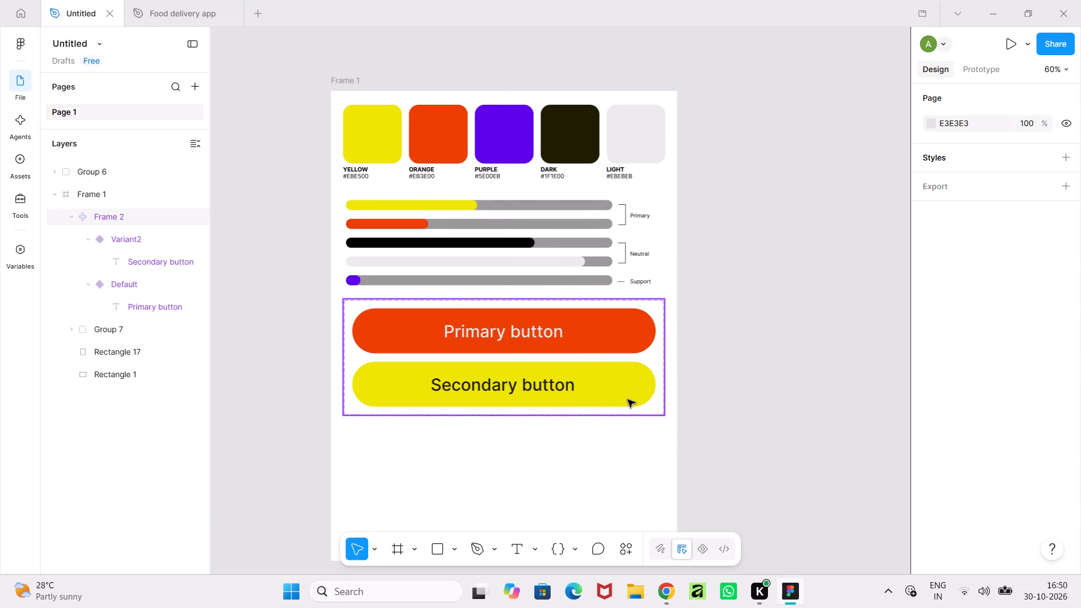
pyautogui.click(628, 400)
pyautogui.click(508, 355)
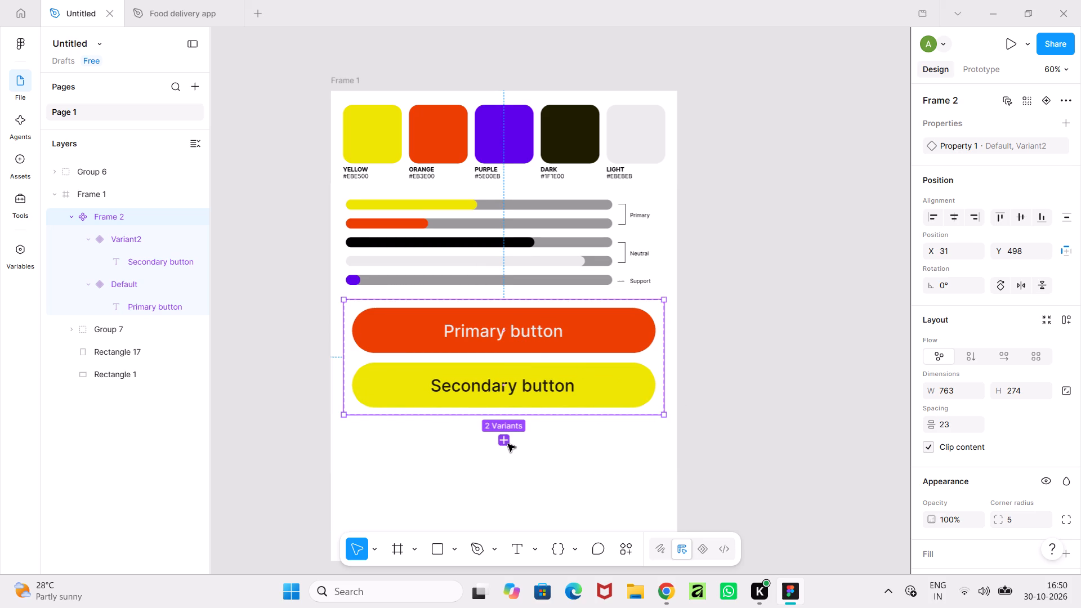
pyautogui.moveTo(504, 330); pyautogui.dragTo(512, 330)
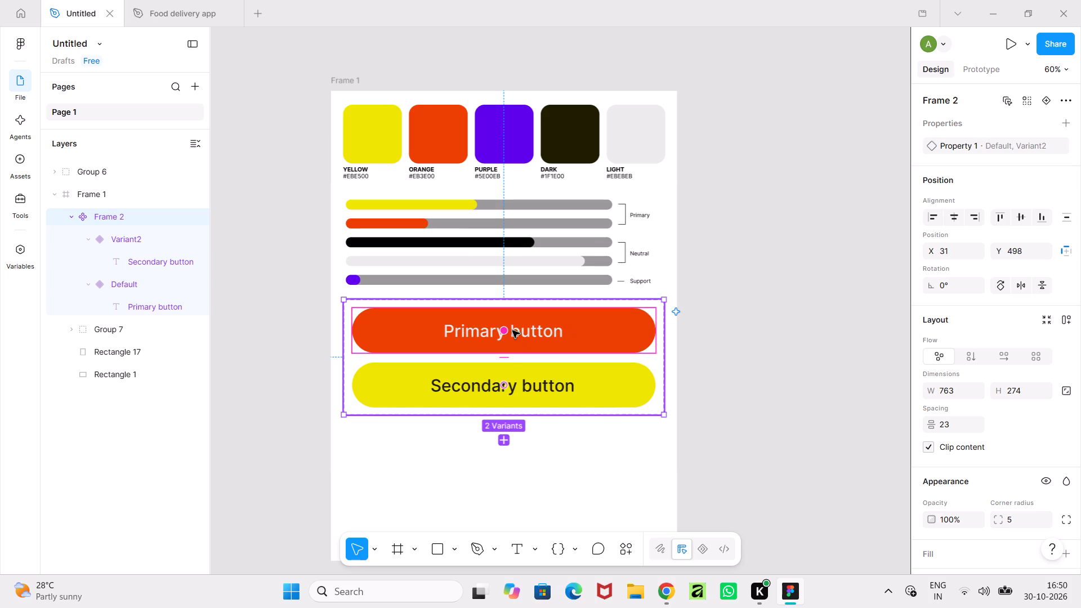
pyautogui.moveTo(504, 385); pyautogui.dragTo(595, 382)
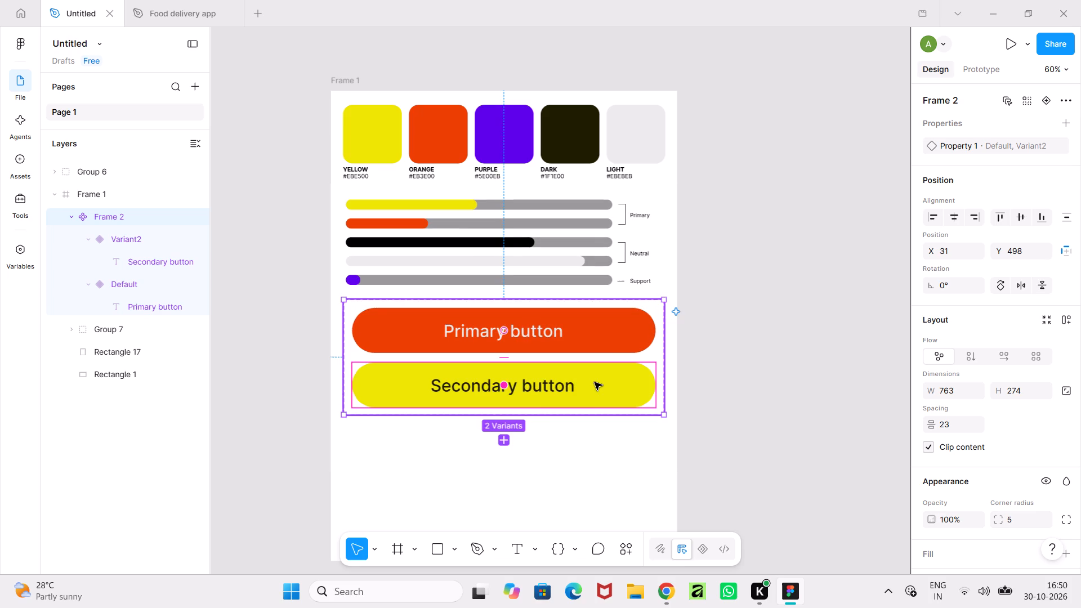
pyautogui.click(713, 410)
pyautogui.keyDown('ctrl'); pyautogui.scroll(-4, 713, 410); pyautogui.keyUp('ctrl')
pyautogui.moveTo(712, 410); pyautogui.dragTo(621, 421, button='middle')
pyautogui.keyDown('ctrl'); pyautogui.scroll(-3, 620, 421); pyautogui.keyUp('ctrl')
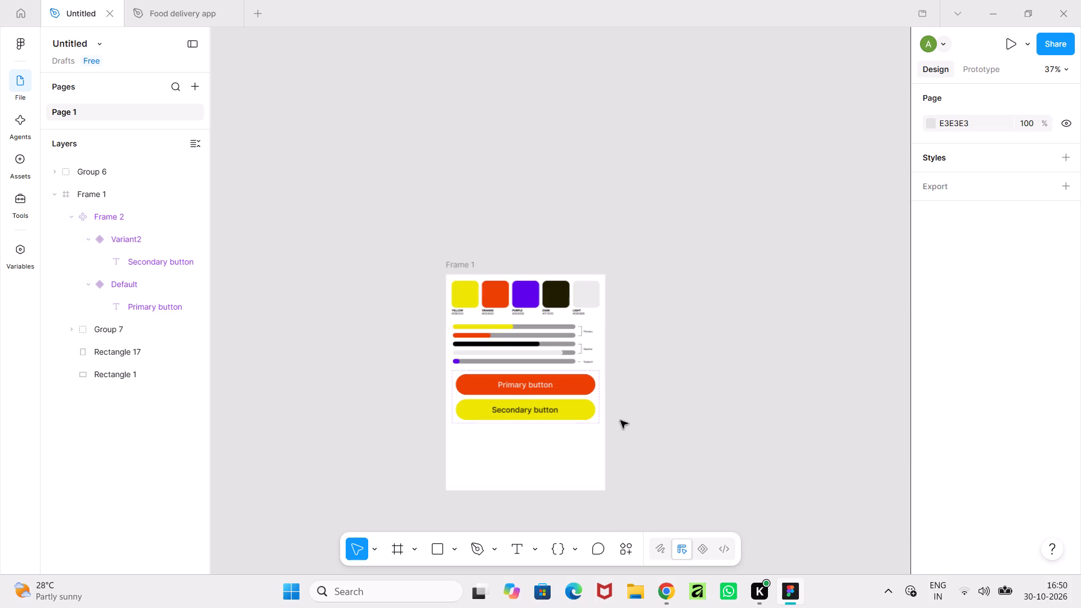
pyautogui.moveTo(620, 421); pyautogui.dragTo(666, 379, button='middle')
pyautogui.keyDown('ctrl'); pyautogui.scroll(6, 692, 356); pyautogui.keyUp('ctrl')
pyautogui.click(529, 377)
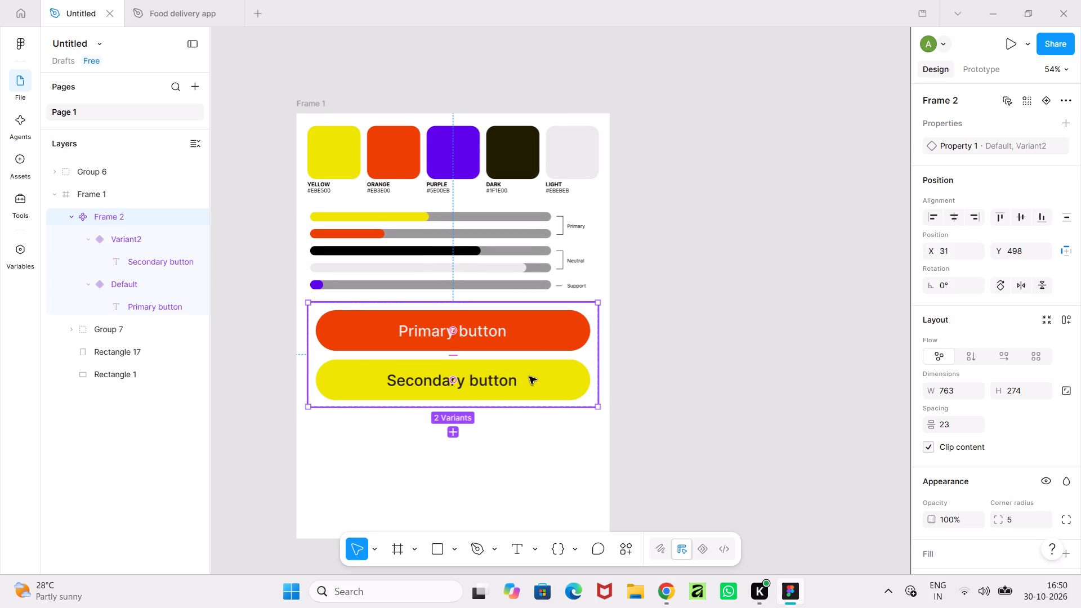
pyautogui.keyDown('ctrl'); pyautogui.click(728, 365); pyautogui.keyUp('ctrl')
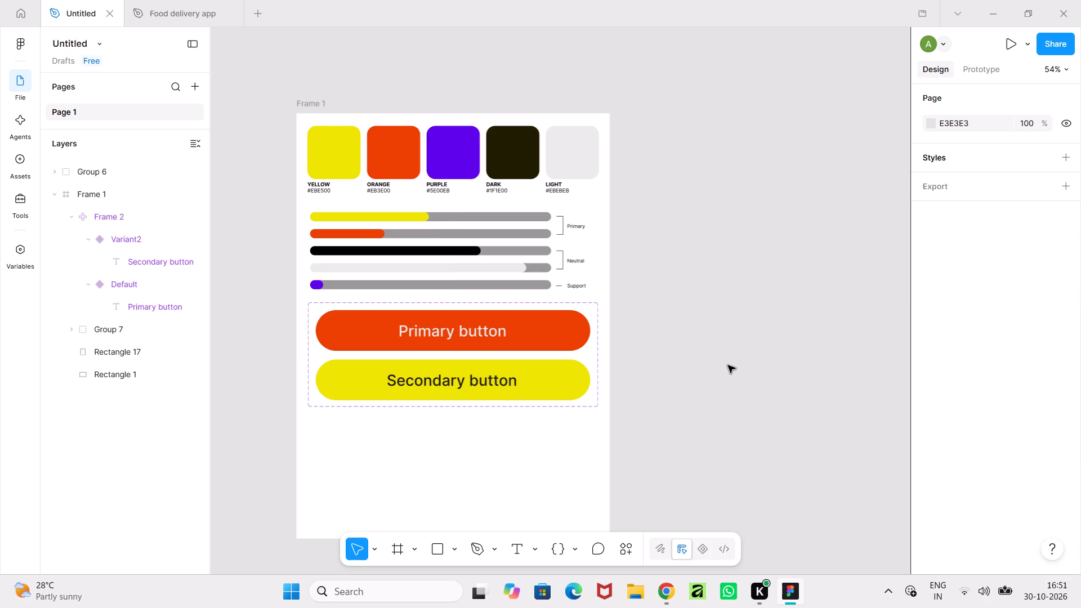
# Draw a new frame about 209 × 86 at X 29, Y 800, beneath the button variants.
pyautogui.keyDown('ctrl'); pyautogui.scroll(-4, 728, 365); pyautogui.keyUp('ctrl')
pyautogui.keyDown('ctrl'); pyautogui.scroll(3, 728, 365); pyautogui.keyUp('ctrl')
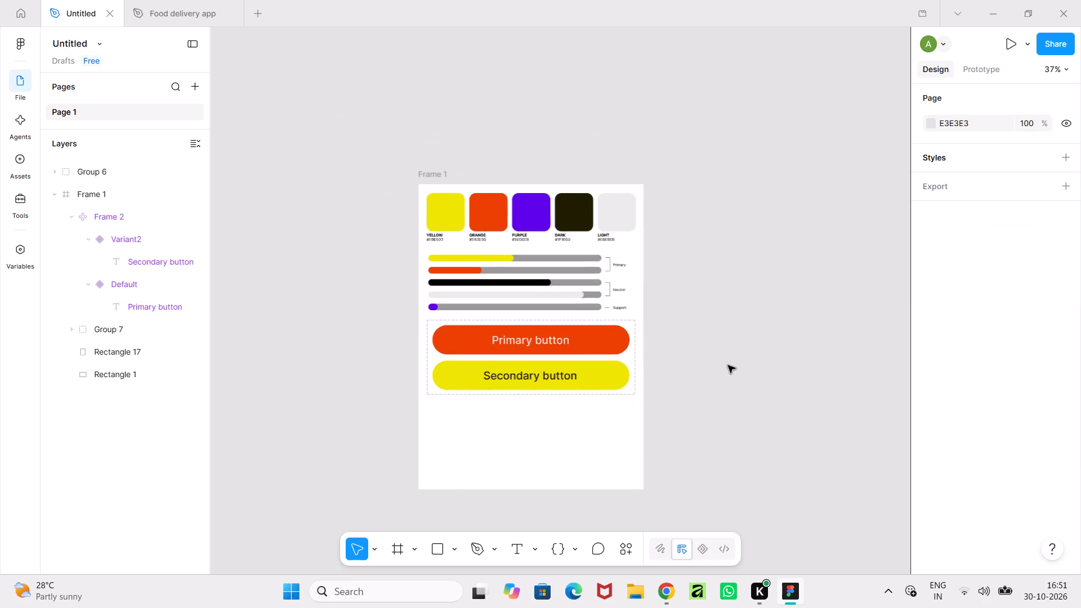
pyautogui.moveTo(728, 365); pyautogui.dragTo(747, 352, button='middle')
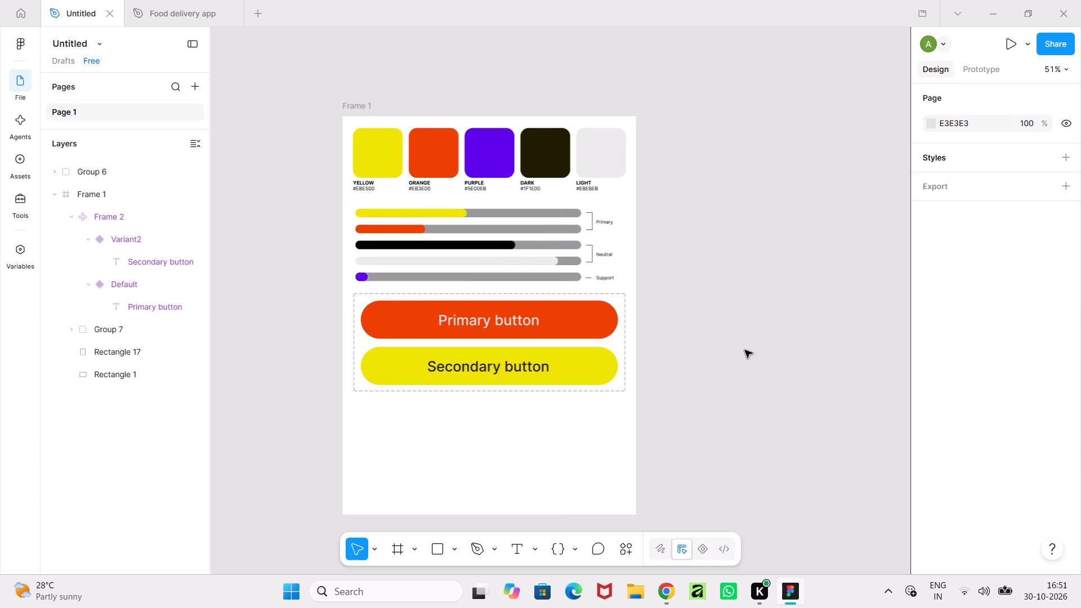
pyautogui.keyDown('ctrl'); pyautogui.scroll(2, 745, 350); pyautogui.keyUp('ctrl')
pyautogui.moveTo(745, 350); pyautogui.dragTo(792, 329, button='middle')
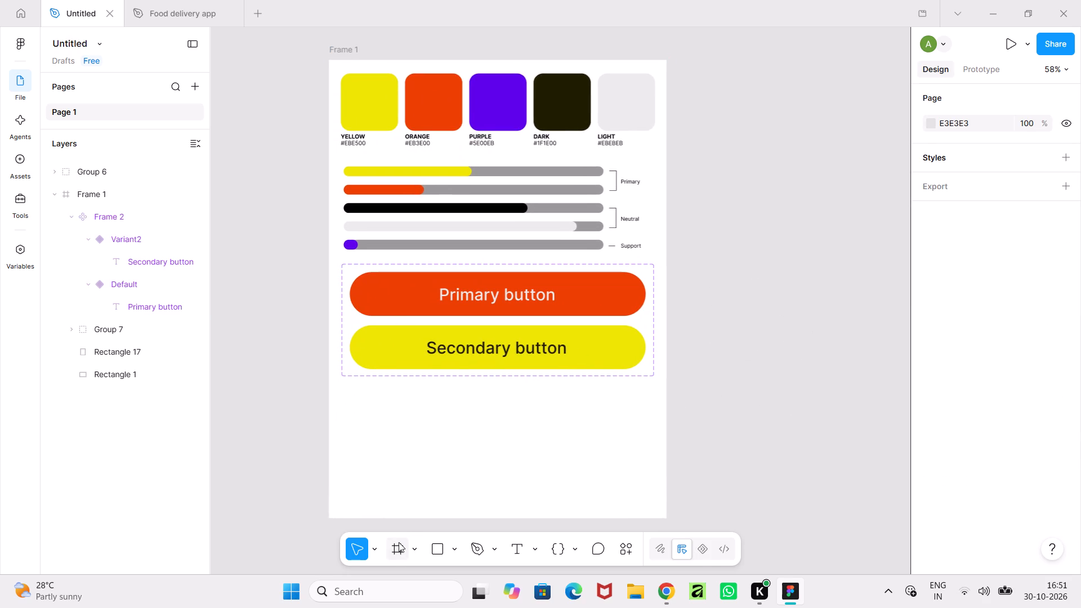
pyautogui.click(399, 542)
pyautogui.moveTo(345, 387); pyautogui.dragTo(417, 410)
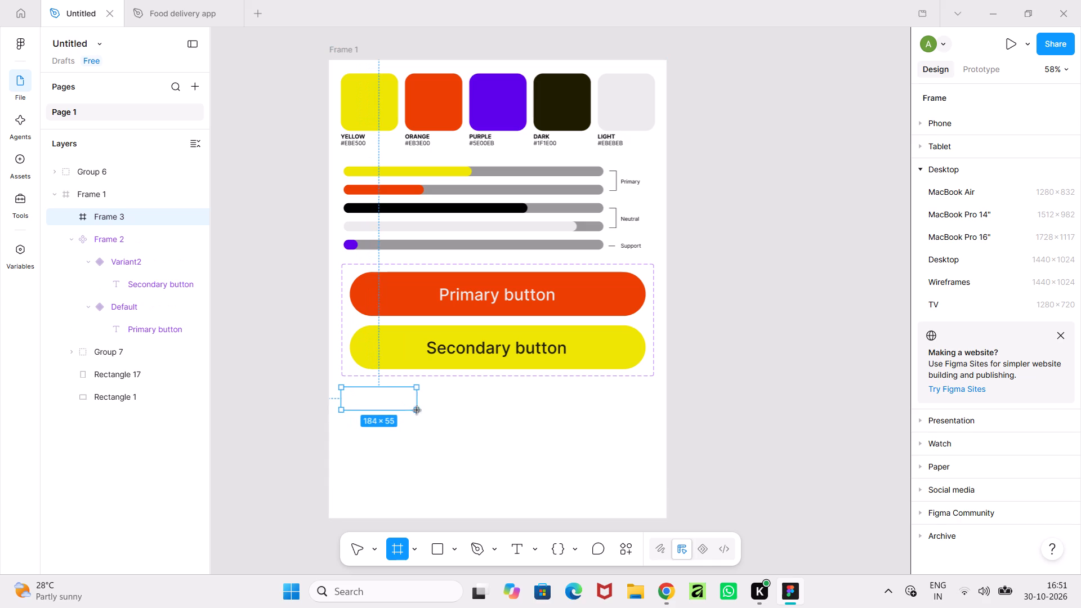
pyautogui.moveTo(417, 410); pyautogui.dragTo(403, 422)
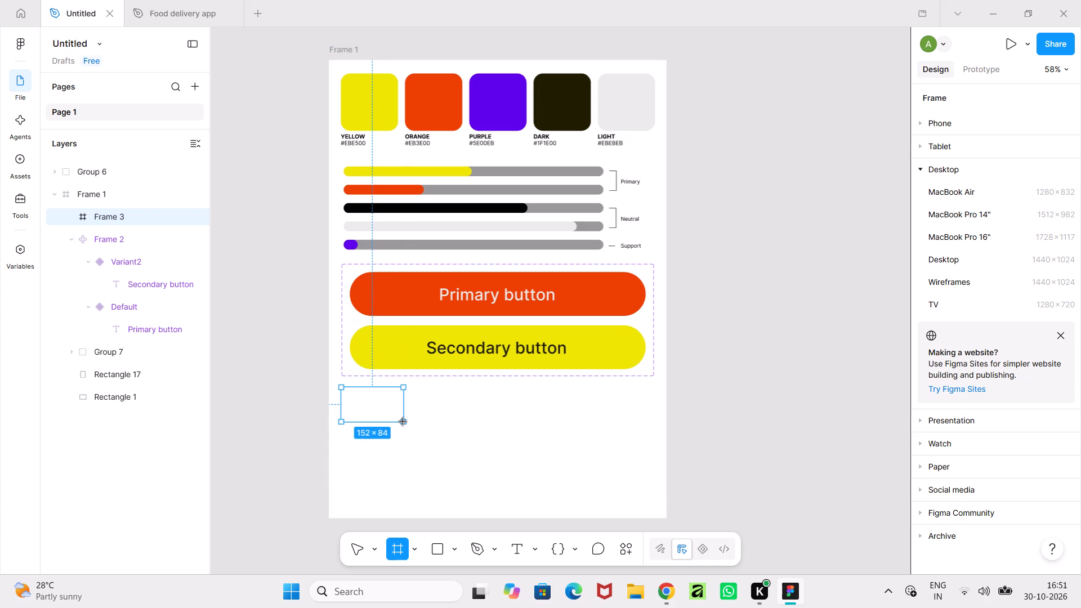
pyautogui.moveTo(403, 422); pyautogui.dragTo(428, 422)
# Fill the new frame with #5E00EB, matching the PURPLE swatch.
pyautogui.click(1066, 476)
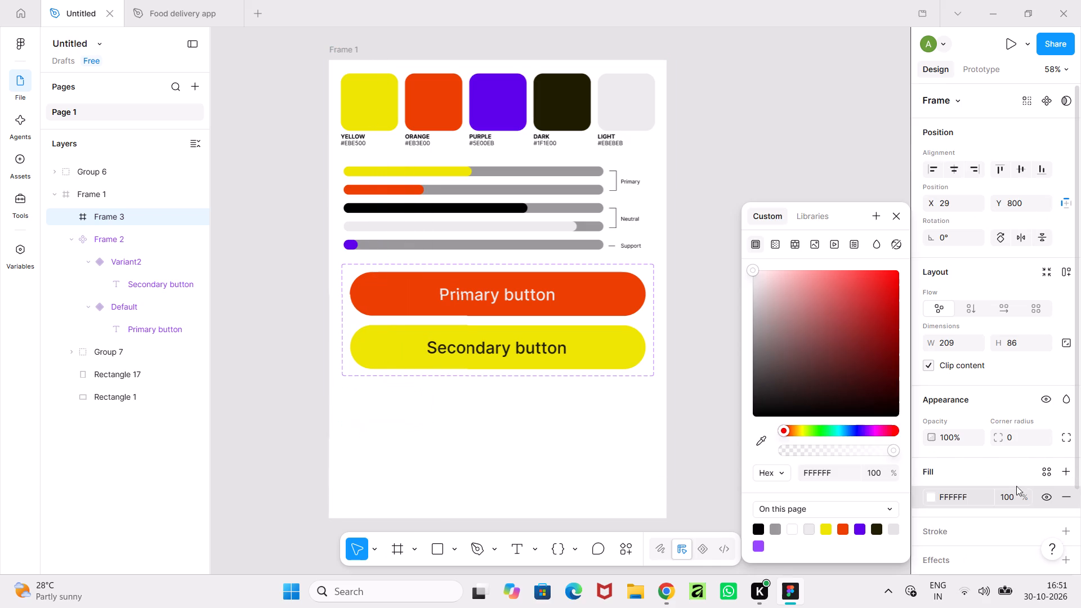
pyautogui.click(858, 525)
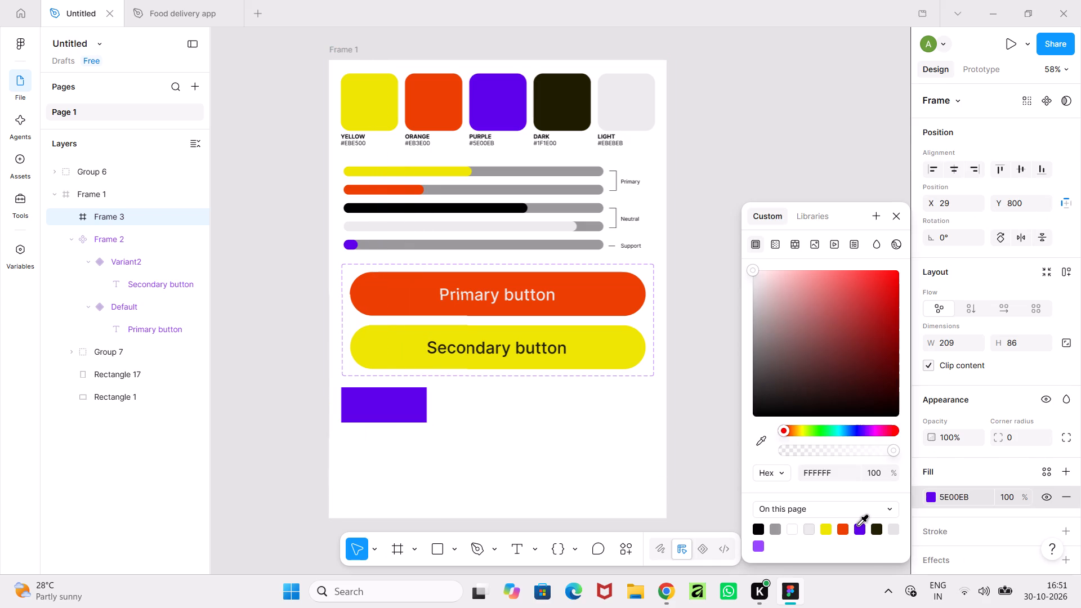
pyautogui.click(762, 445)
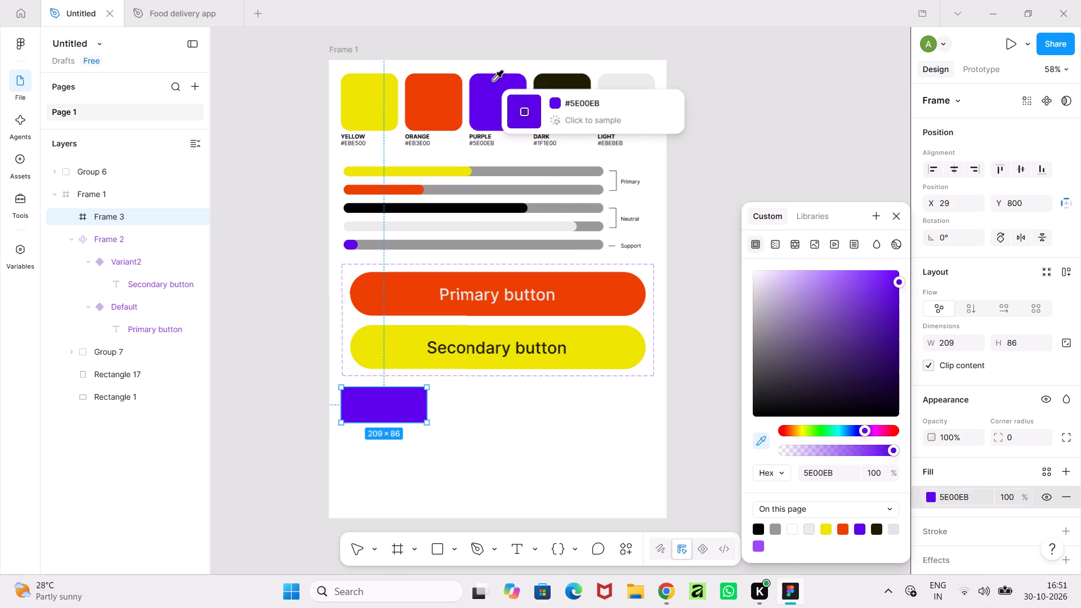
pyautogui.click(493, 80)
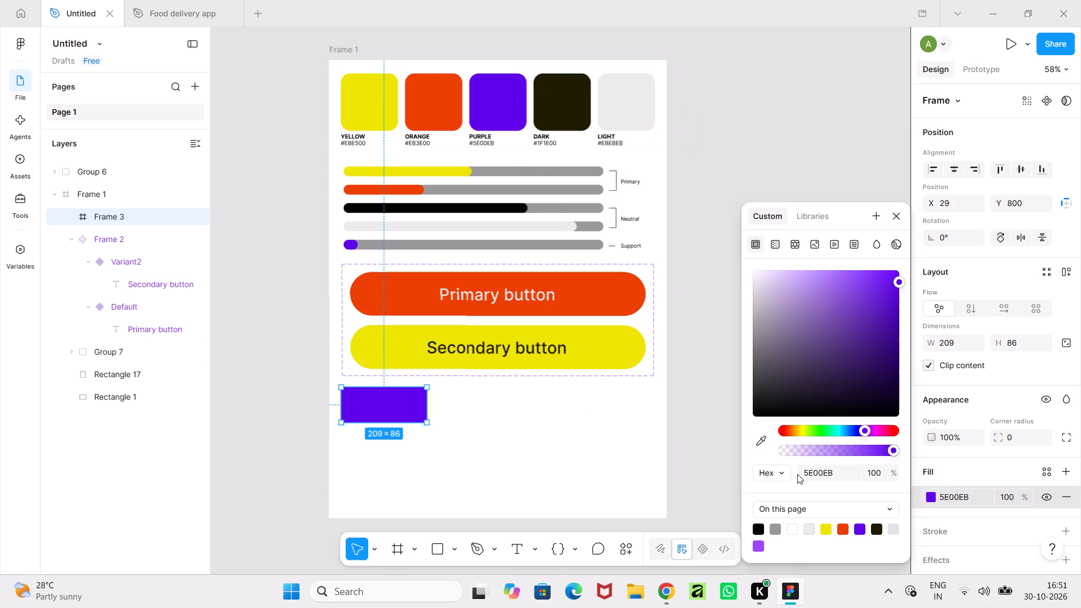
# Round the purple frame into a pill with a corner radius of 48.
pyautogui.moveTo(994, 436); pyautogui.dragTo(618, 300)
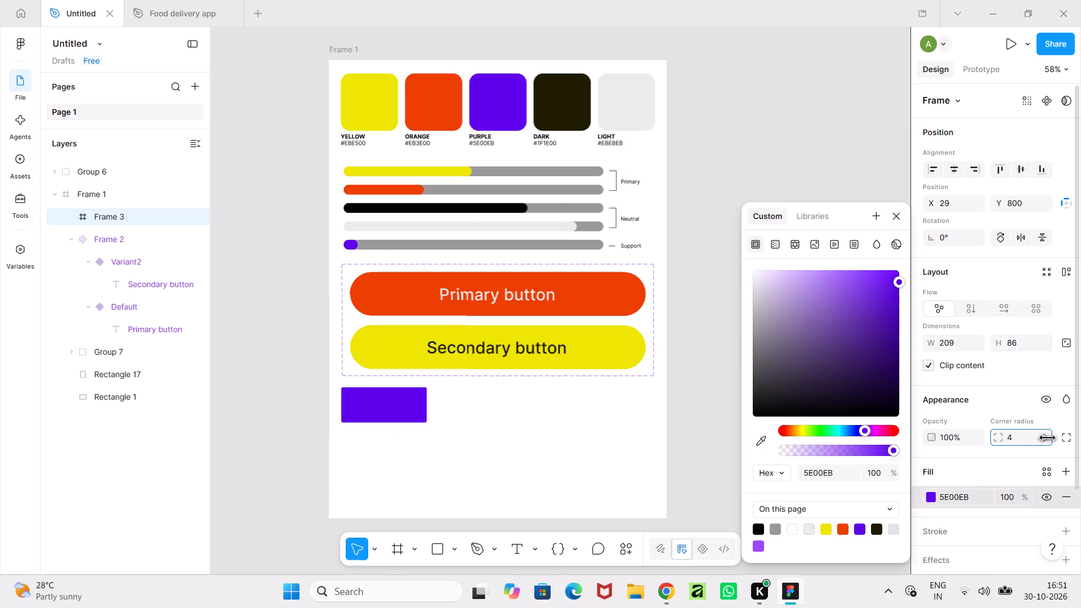
pyautogui.moveTo(618, 300); pyautogui.dragTo(789, 337)
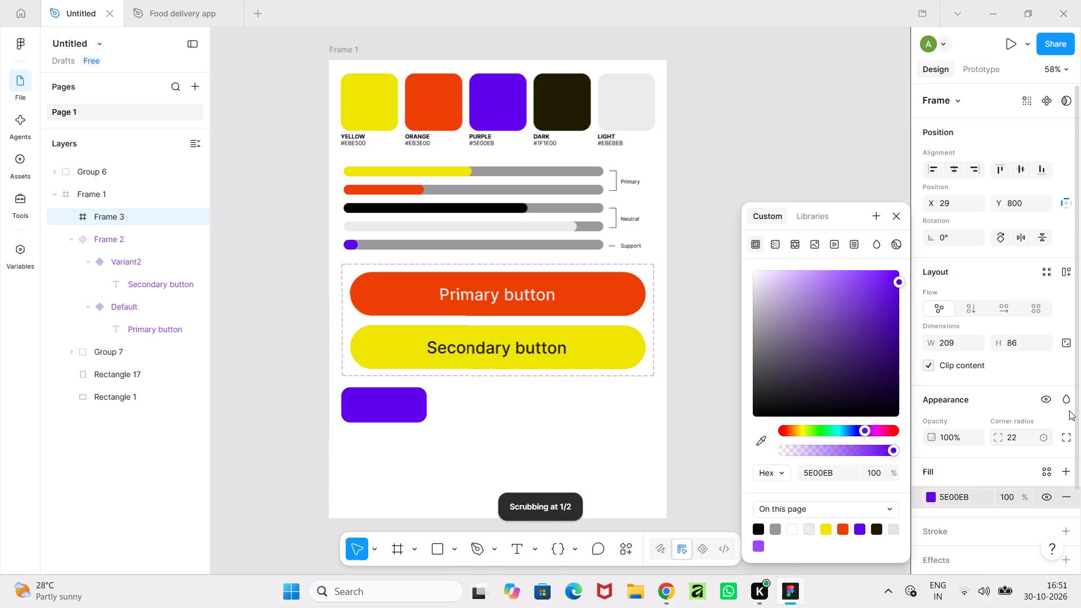
pyautogui.moveTo(996, 436); pyautogui.dragTo(904, 320)
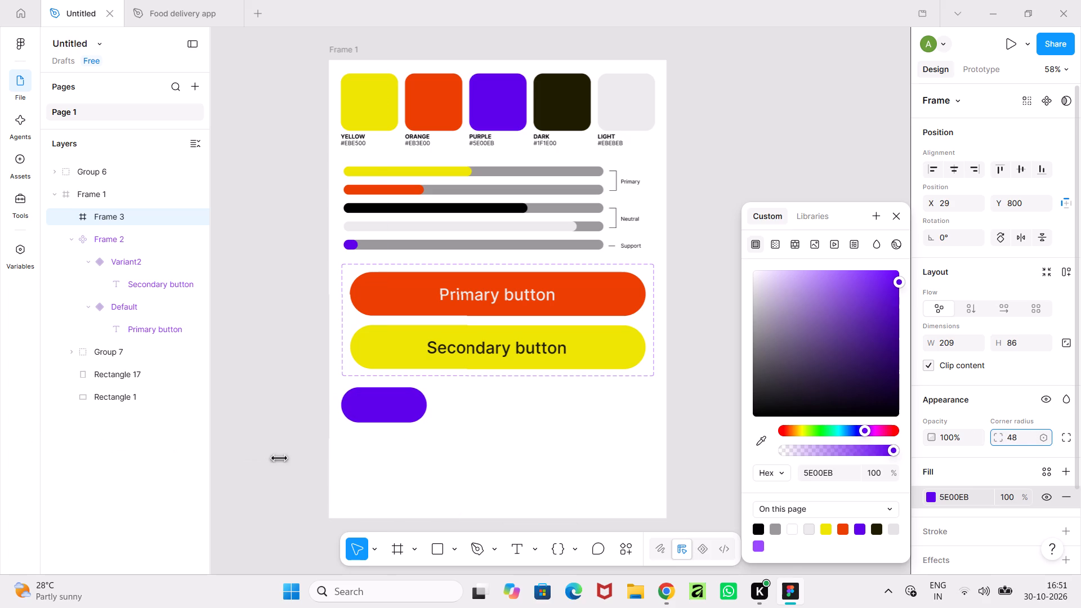
pyautogui.moveTo(904, 320); pyautogui.dragTo(909, 320)
pyautogui.click(898, 216)
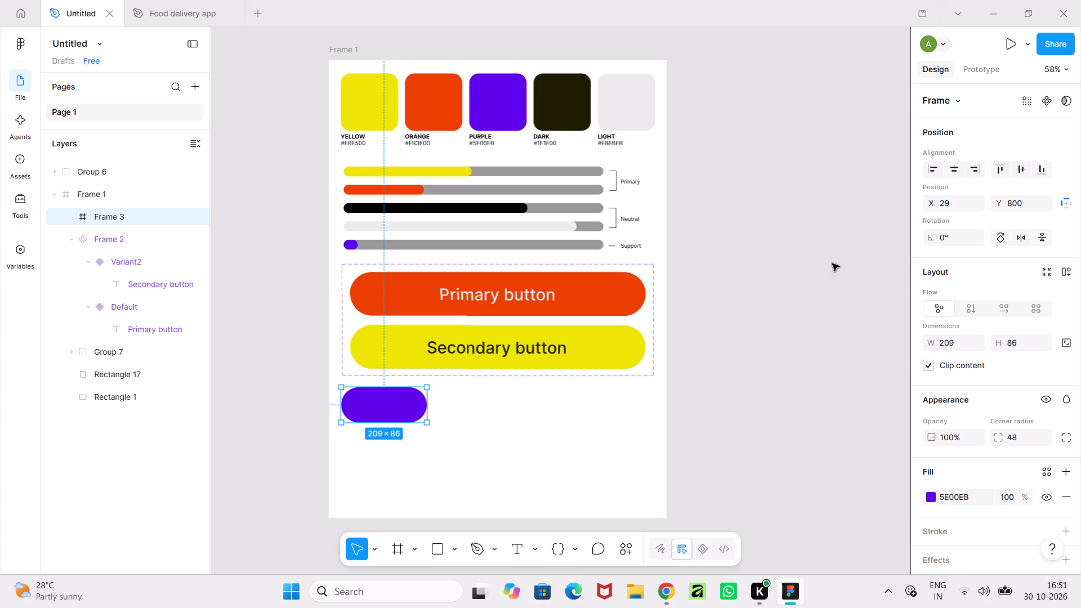
# Narrow the purple pill to a width of about 184.
pyautogui.moveTo(426, 409); pyautogui.dragTo(421, 408)
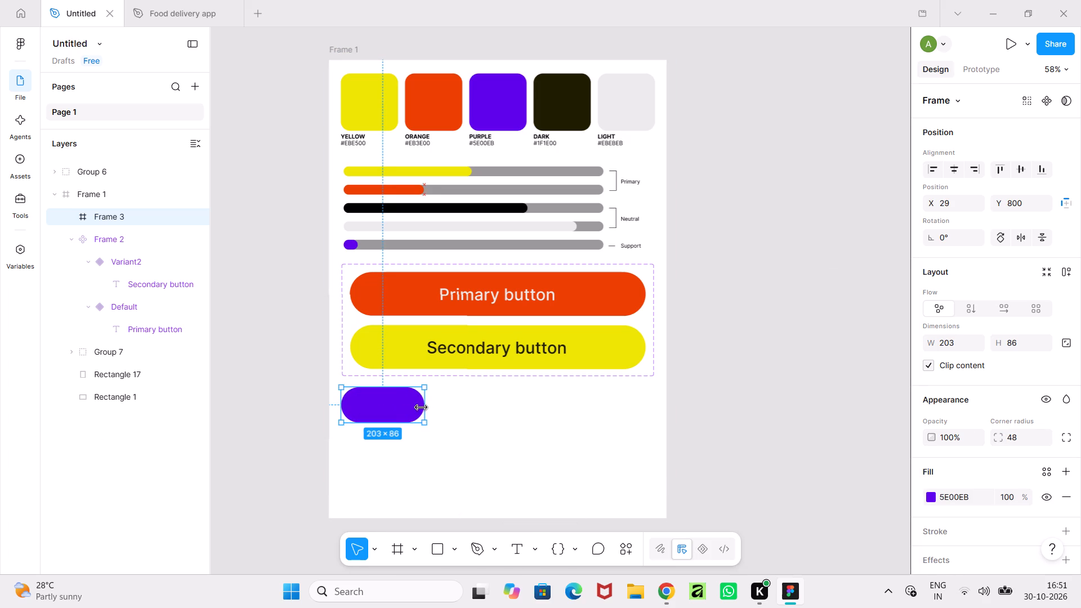
pyautogui.moveTo(421, 408); pyautogui.dragTo(417, 408)
pyautogui.click(765, 435)
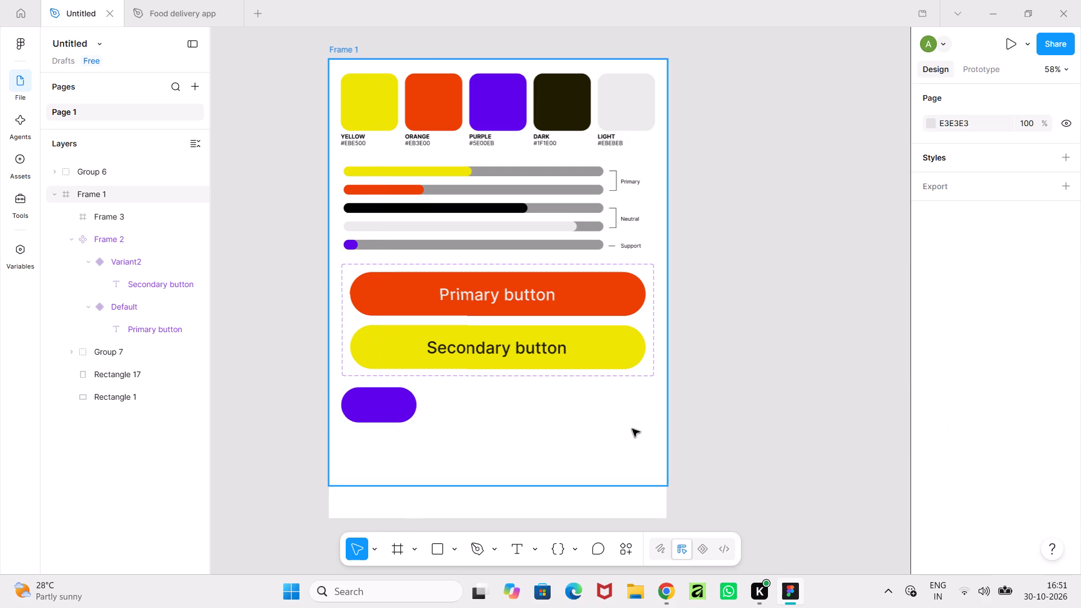
# Add a text box about 124 × 25 inside the purple pill reading "Badge".
pyautogui.keyDown('ctrl'); pyautogui.scroll(3, 624, 423); pyautogui.keyUp('ctrl')
pyautogui.moveTo(526, 444); pyautogui.dragTo(714, 484, button='middle')
pyautogui.keyDown('ctrl'); pyautogui.scroll(1, 696, 491); pyautogui.keyUp('ctrl')
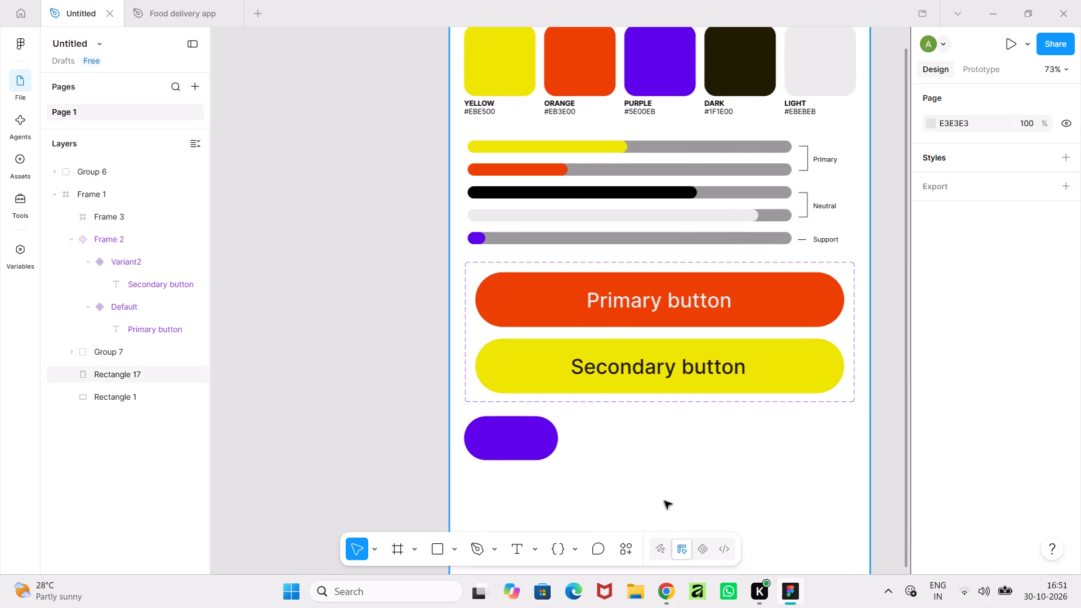
pyautogui.click(510, 446)
pyautogui.click(517, 547)
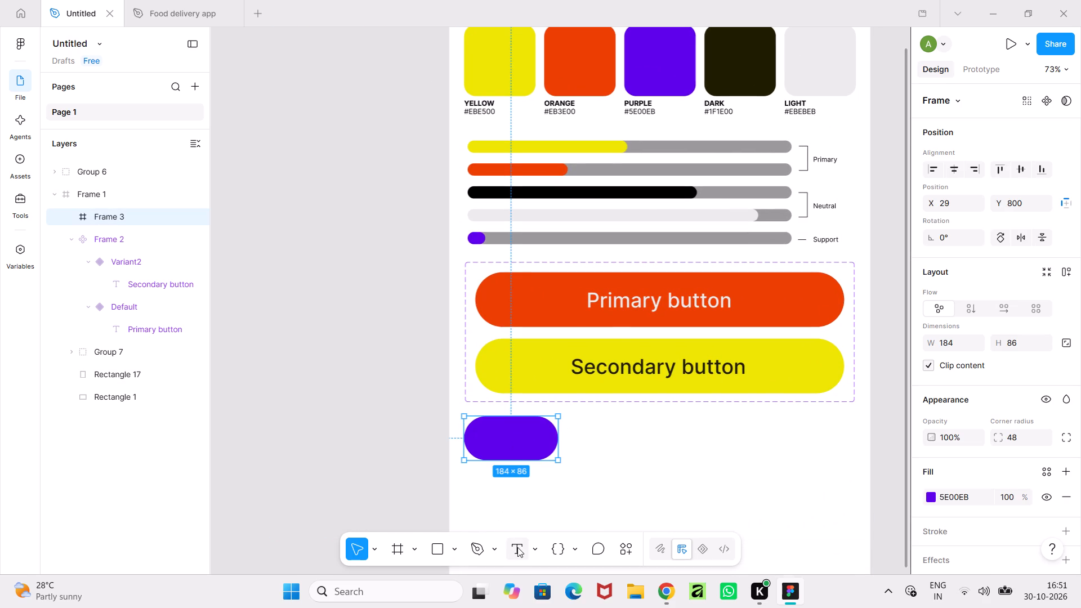
pyautogui.moveTo(483, 433); pyautogui.dragTo(516, 449)
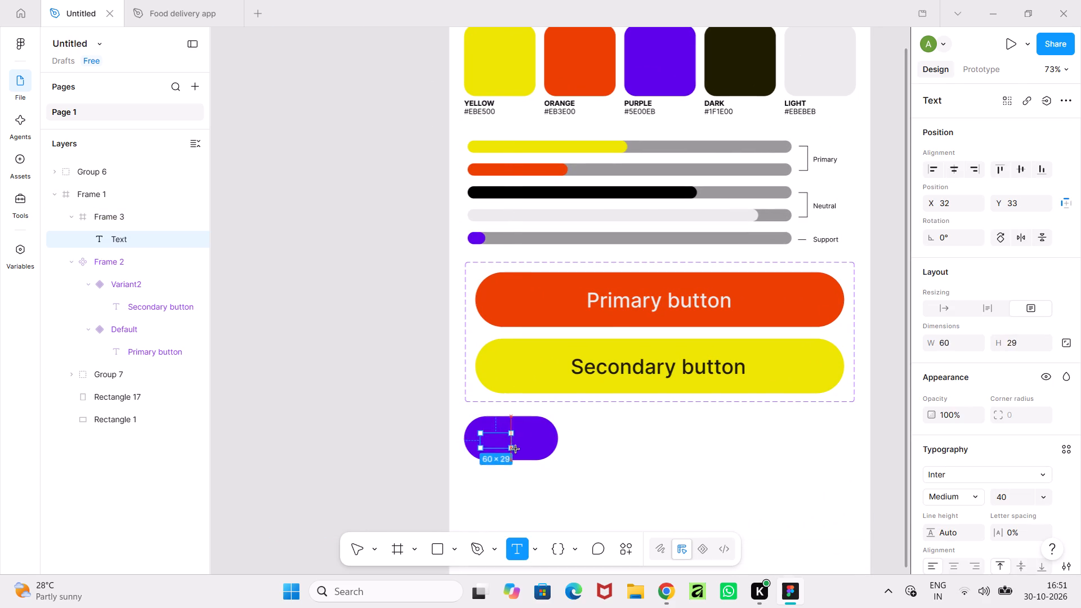
pyautogui.moveTo(516, 449); pyautogui.dragTo(544, 445)
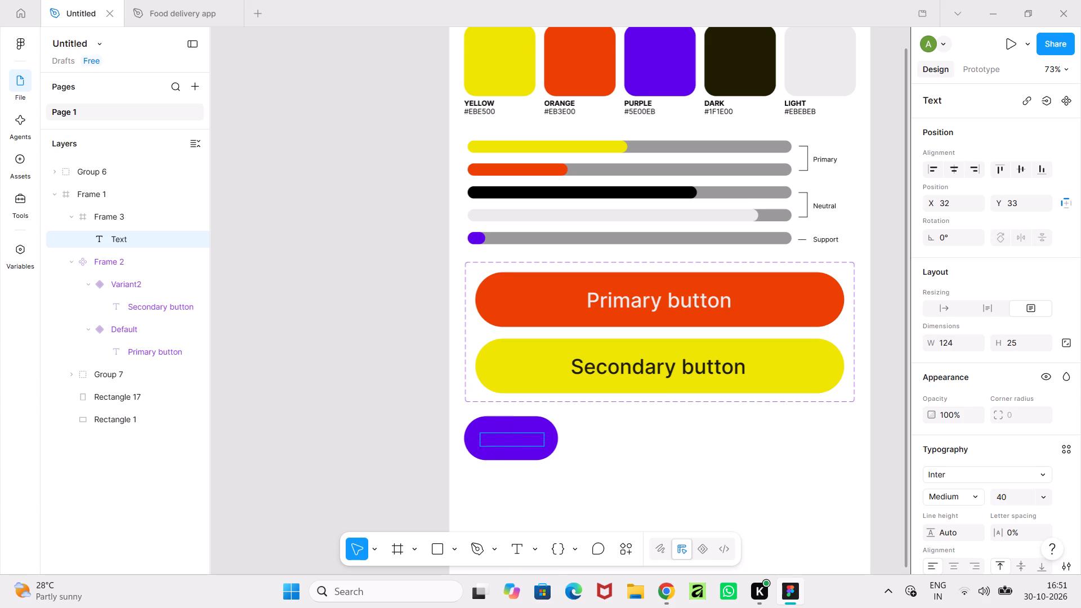
pyautogui.write('Bad')
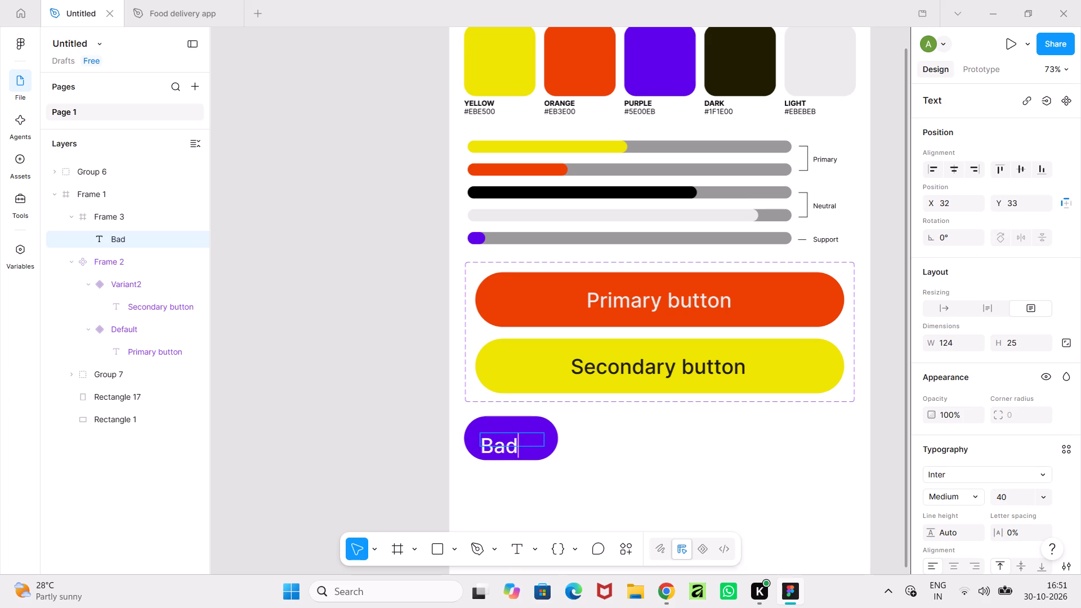
pyautogui.write('ge')
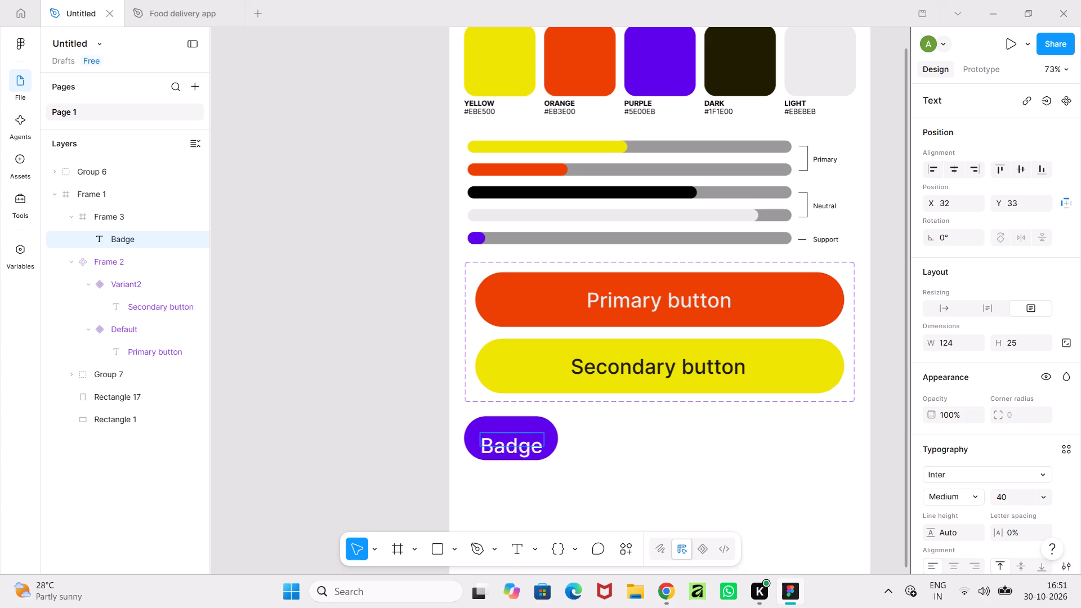
# Increase the "Badge" text box height to about 47 and centre it in the pill at X 30, Y 19.
pyautogui.click(518, 445)
pyautogui.click(444, 448)
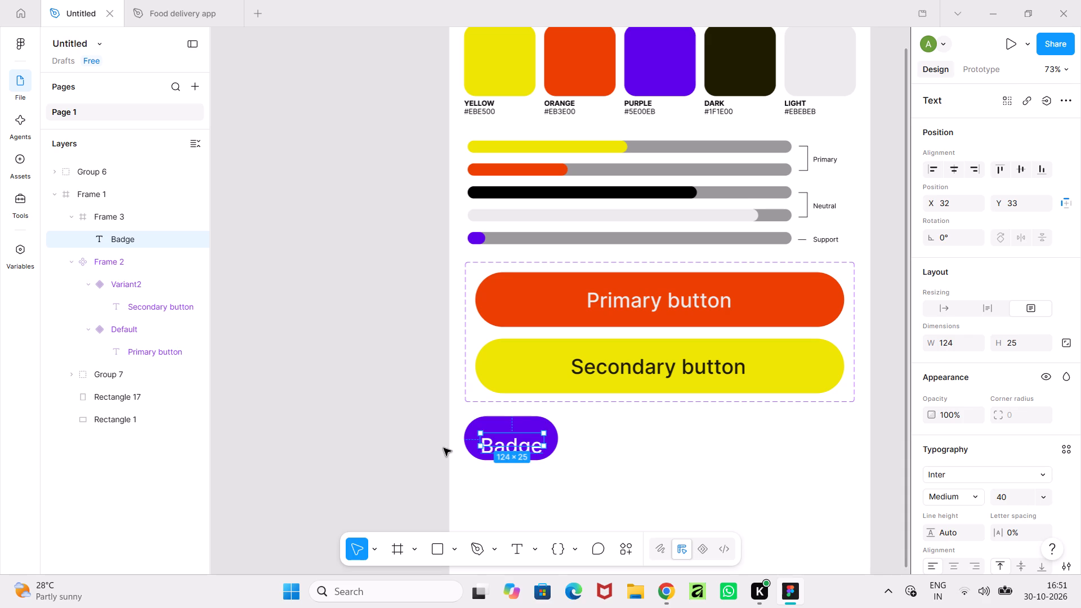
pyautogui.moveTo(520, 447); pyautogui.dragTo(520, 455)
pyautogui.click(522, 446)
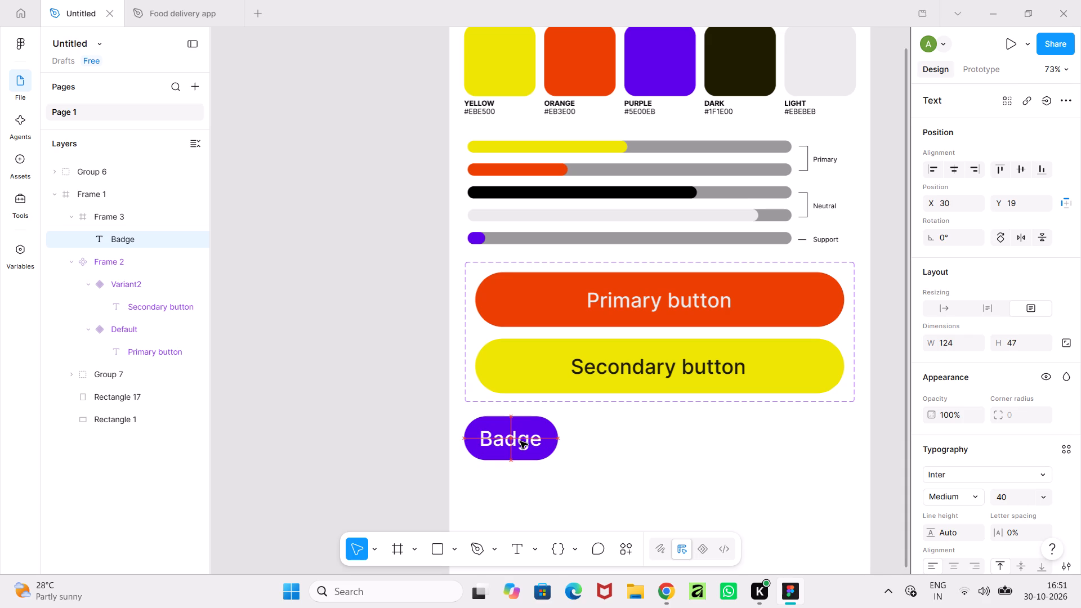
pyautogui.click(356, 471)
# Set the font size of the "Badge" text in the purple pill to 24.
pyautogui.keyDown('ctrl'); pyautogui.scroll(-2, 373, 459); pyautogui.keyUp('ctrl')
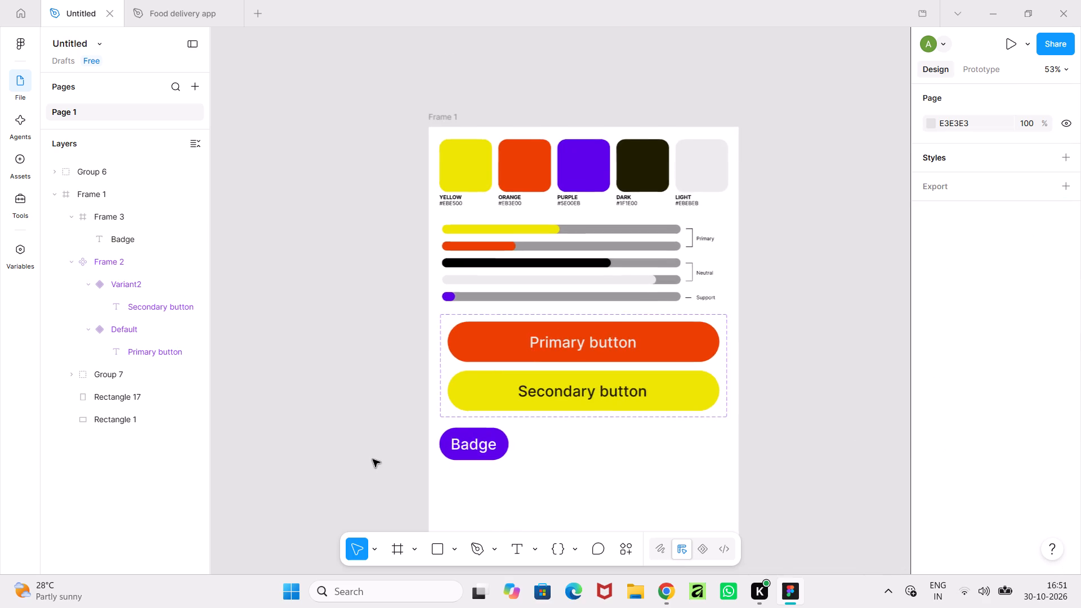
pyautogui.keyDown('ctrl'); pyautogui.scroll(-3, 373, 459); pyautogui.keyUp('ctrl')
pyautogui.keyDown('ctrl'); pyautogui.scroll(7, 373, 459); pyautogui.keyUp('ctrl')
pyautogui.moveTo(373, 459); pyautogui.dragTo(360, 462, button='middle')
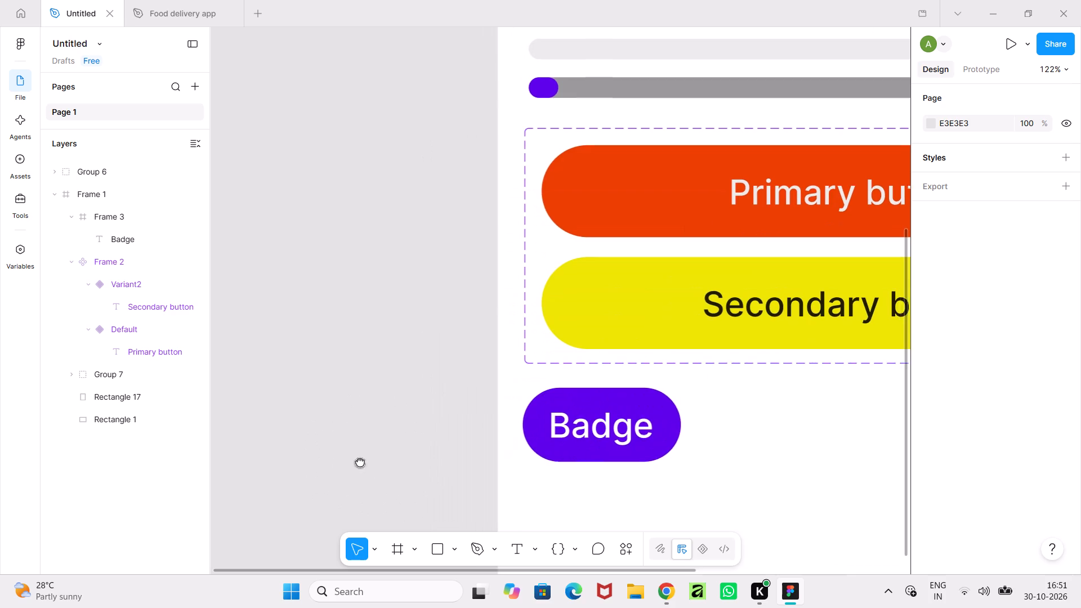
pyautogui.moveTo(360, 462); pyautogui.dragTo(328, 470, button='middle')
pyautogui.click(544, 424)
pyautogui.doubleClick(556, 431)
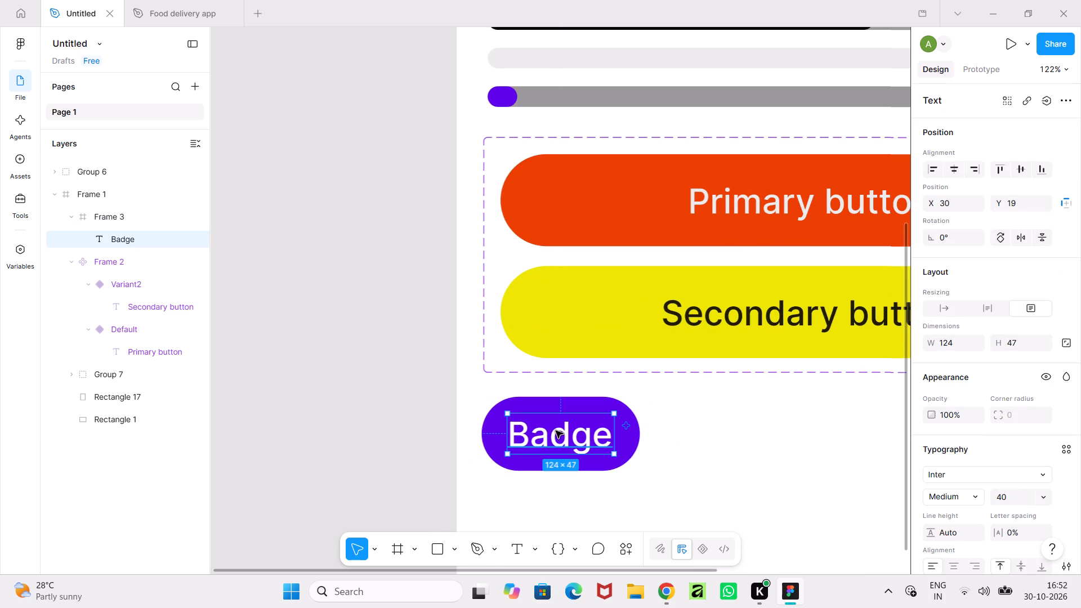
pyautogui.click(1039, 495)
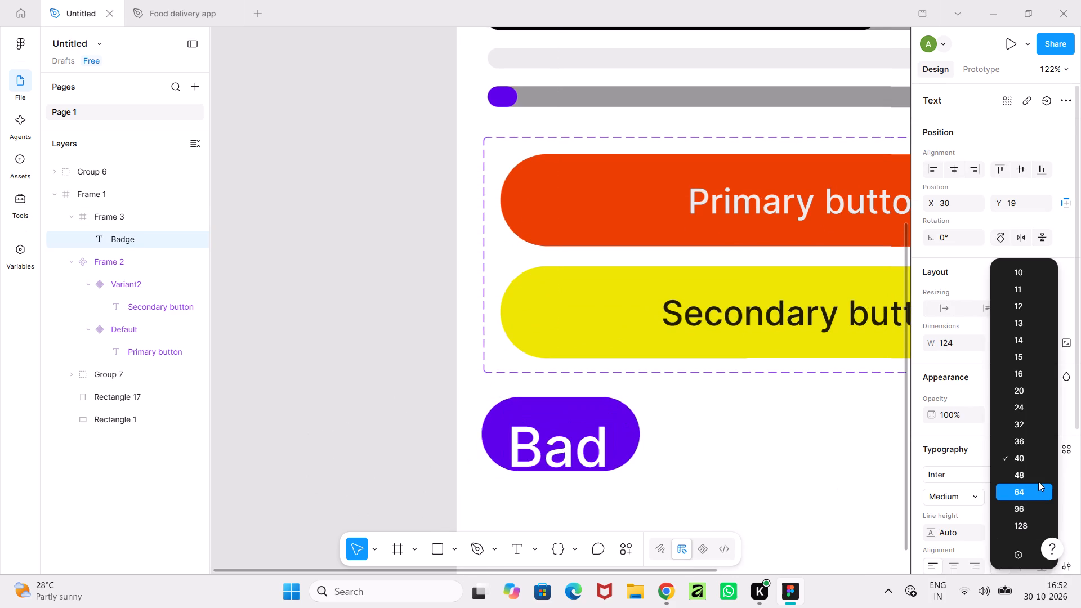
pyautogui.click(1030, 404)
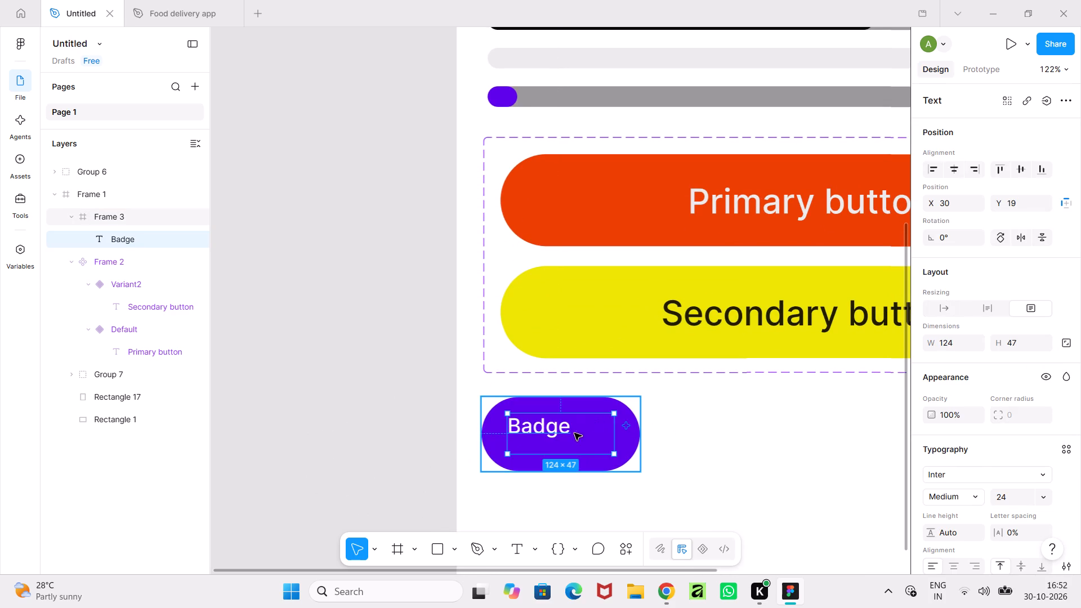
# Shrink the "Badge" text box to about 75 × 24 and centre it in the pill at X 55, Y 31.
pyautogui.moveTo(618, 456); pyautogui.dragTo(574, 433)
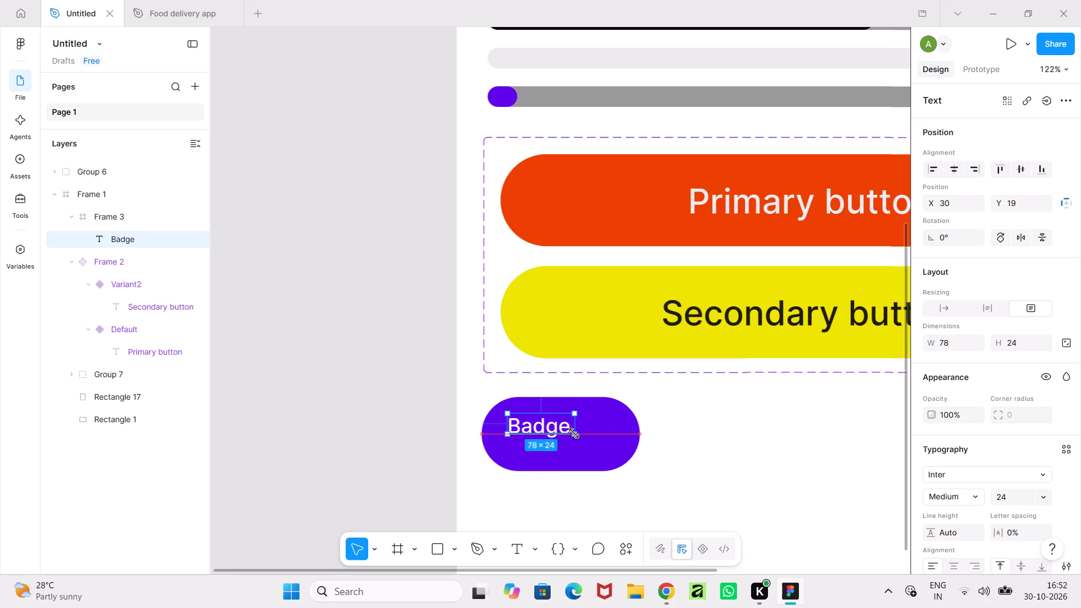
pyautogui.moveTo(574, 433); pyautogui.dragTo(572, 433)
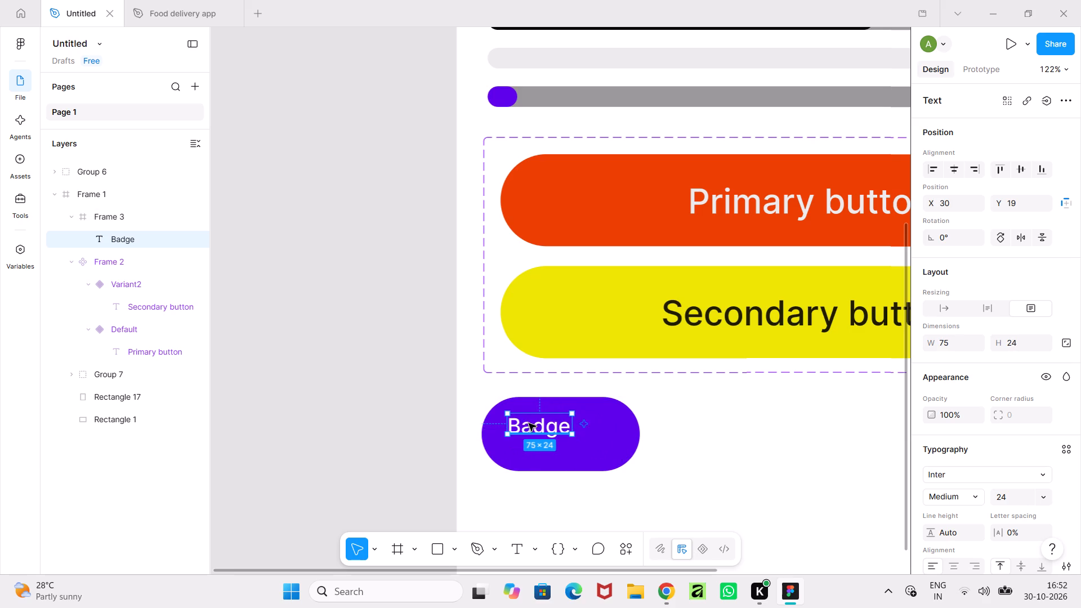
pyautogui.moveTo(529, 423); pyautogui.dragTo(553, 430)
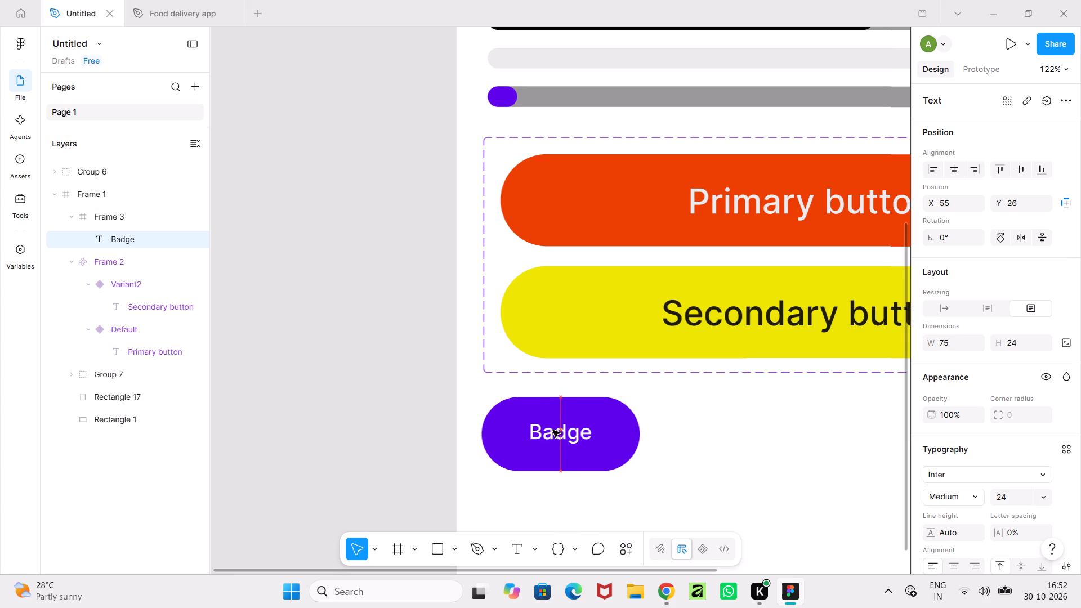
pyautogui.moveTo(553, 430); pyautogui.dragTo(548, 431)
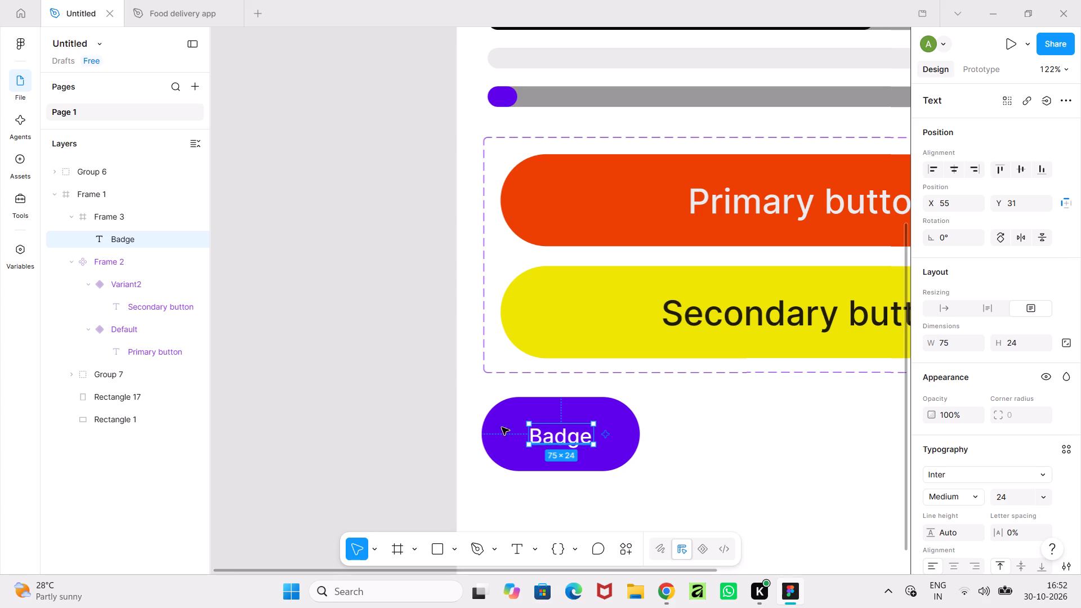
pyautogui.click(406, 419)
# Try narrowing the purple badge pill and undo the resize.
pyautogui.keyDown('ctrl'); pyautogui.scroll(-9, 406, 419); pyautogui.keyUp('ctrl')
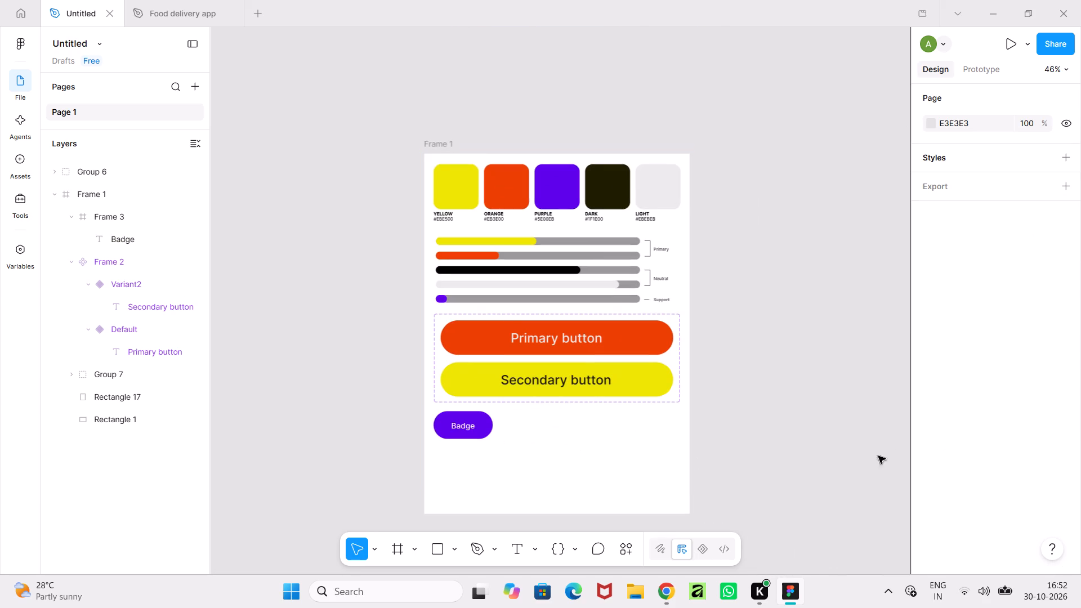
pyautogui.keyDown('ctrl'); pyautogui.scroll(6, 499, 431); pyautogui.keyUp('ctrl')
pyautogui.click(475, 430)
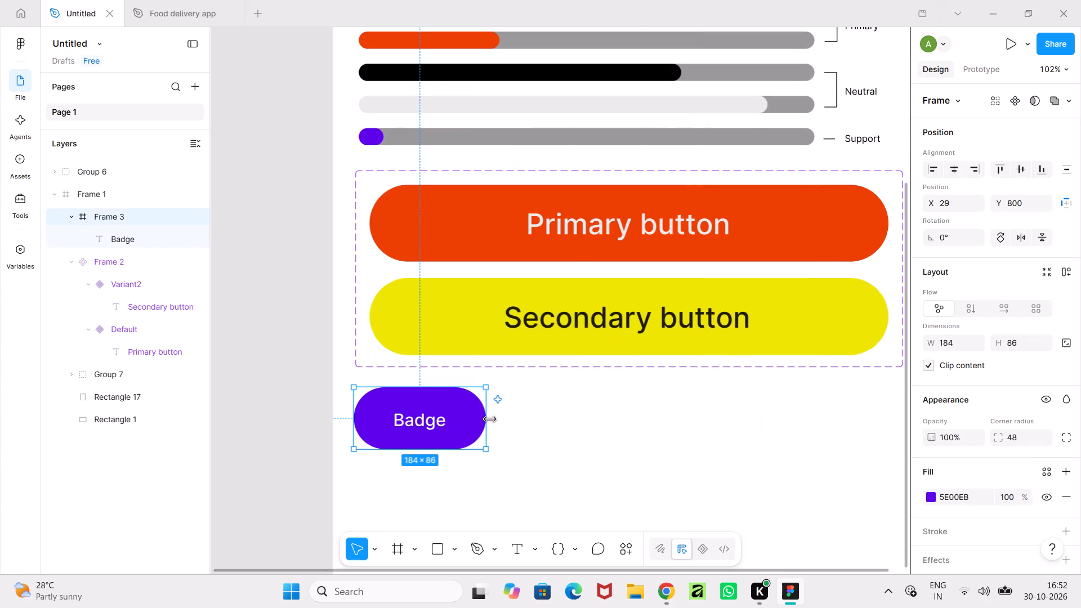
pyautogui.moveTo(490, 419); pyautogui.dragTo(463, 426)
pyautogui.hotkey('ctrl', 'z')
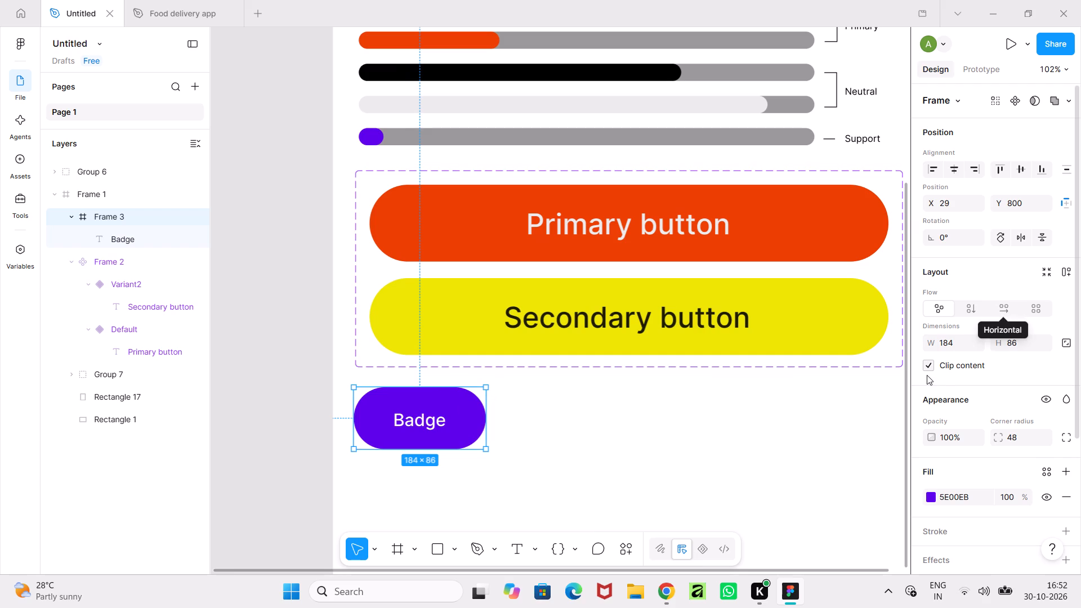
# Convert the purple badge frame into a component.
pyautogui.scroll(-1, 936, 455)
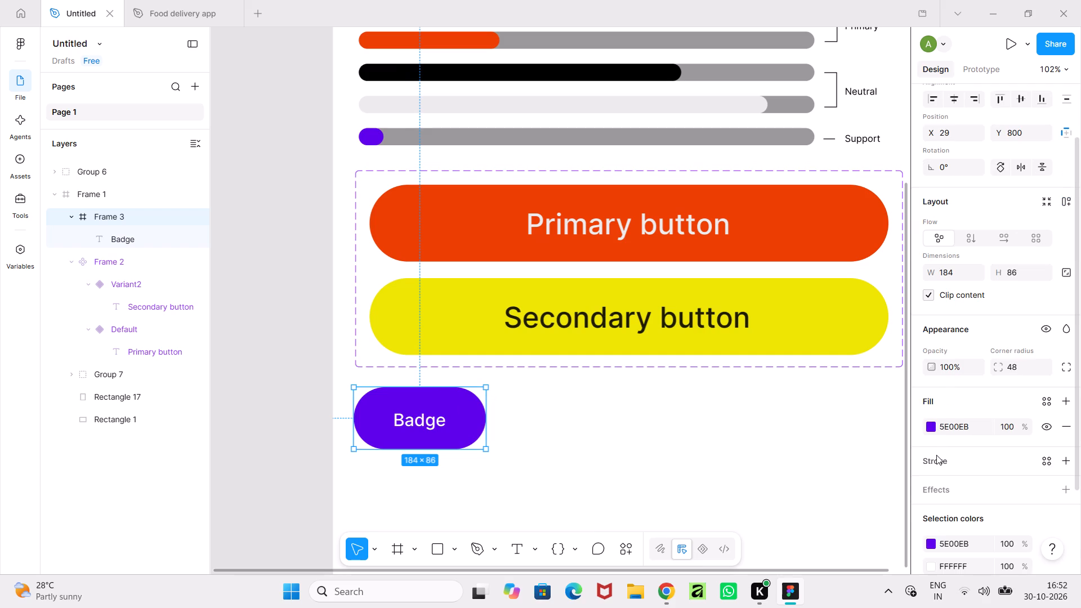
pyautogui.scroll(5, 976, 147)
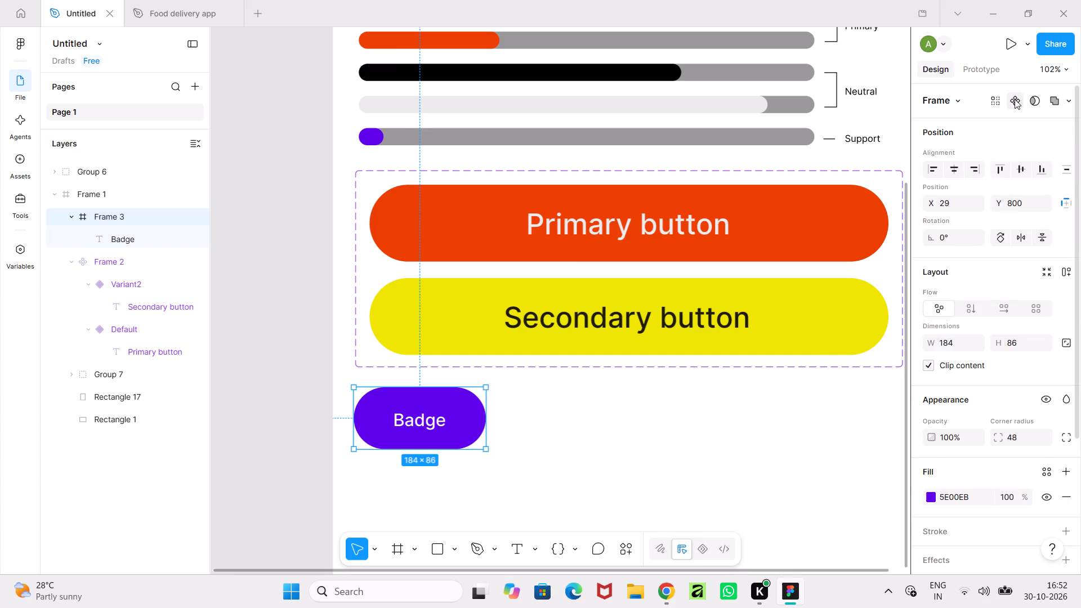
pyautogui.click(1015, 99)
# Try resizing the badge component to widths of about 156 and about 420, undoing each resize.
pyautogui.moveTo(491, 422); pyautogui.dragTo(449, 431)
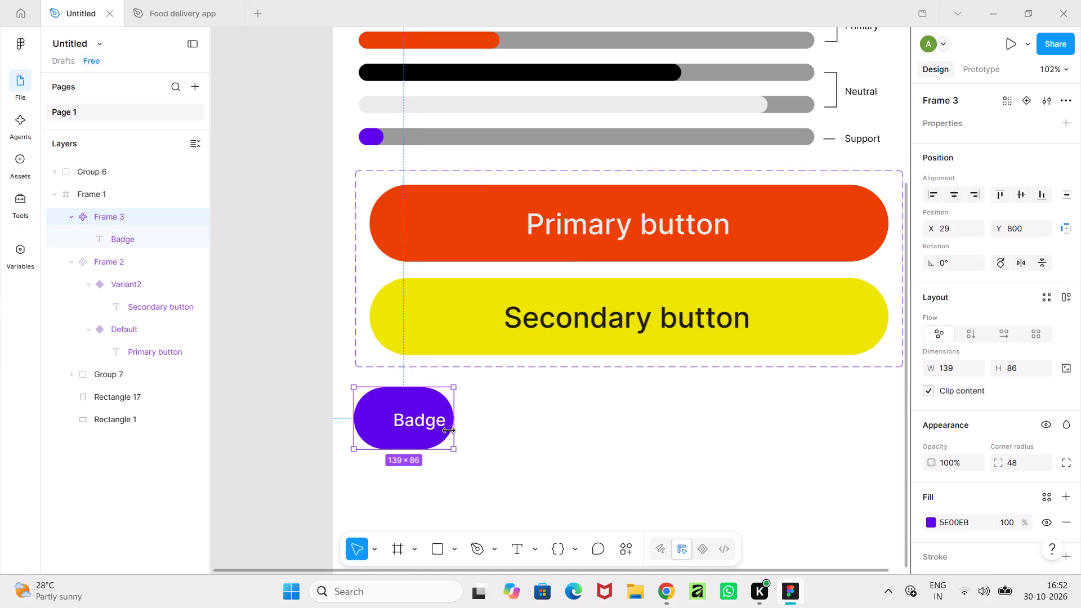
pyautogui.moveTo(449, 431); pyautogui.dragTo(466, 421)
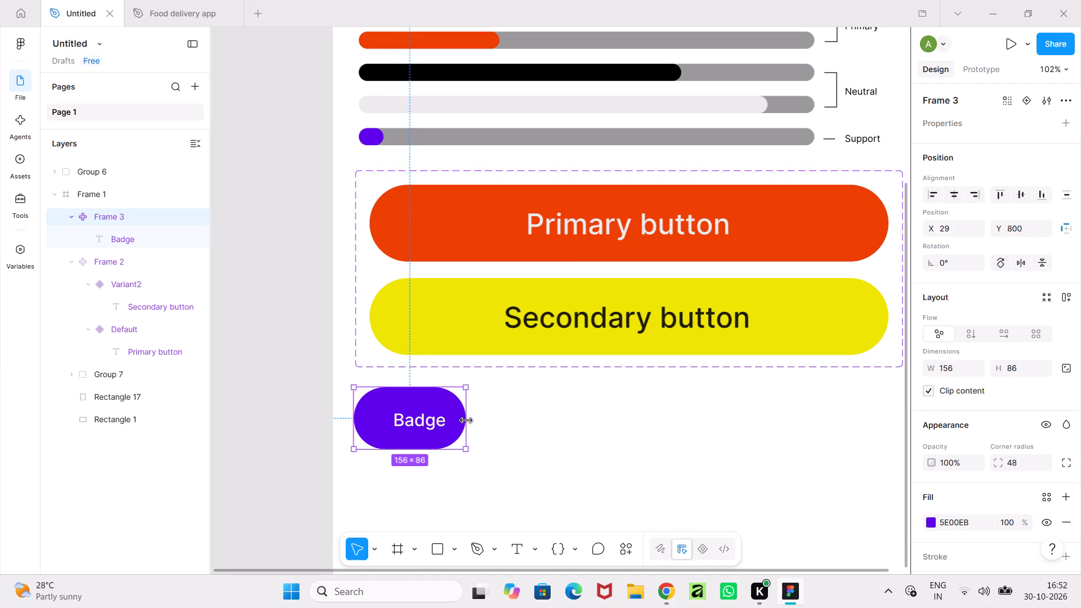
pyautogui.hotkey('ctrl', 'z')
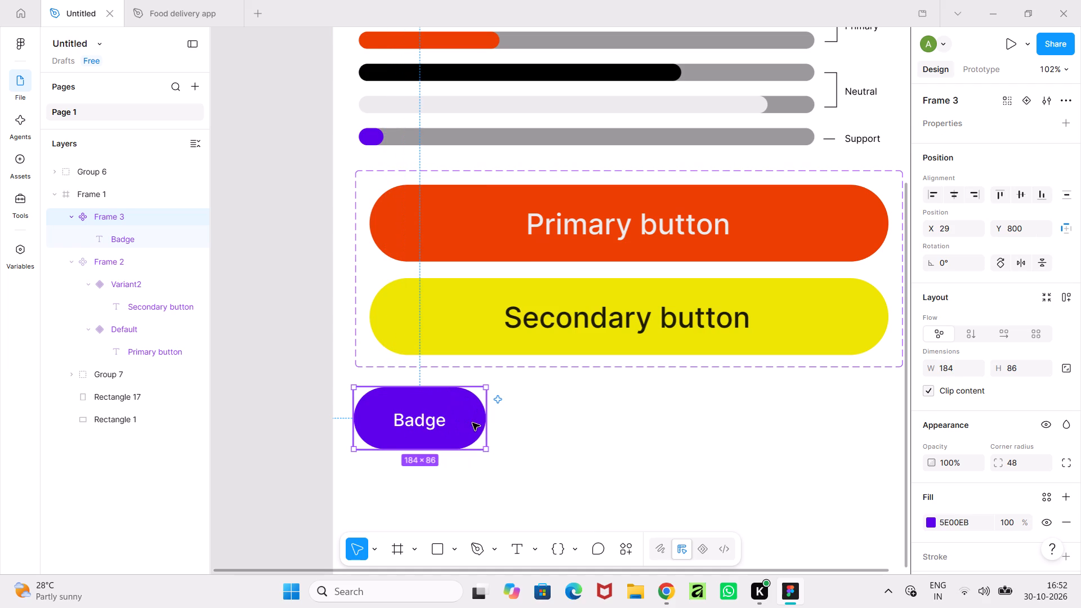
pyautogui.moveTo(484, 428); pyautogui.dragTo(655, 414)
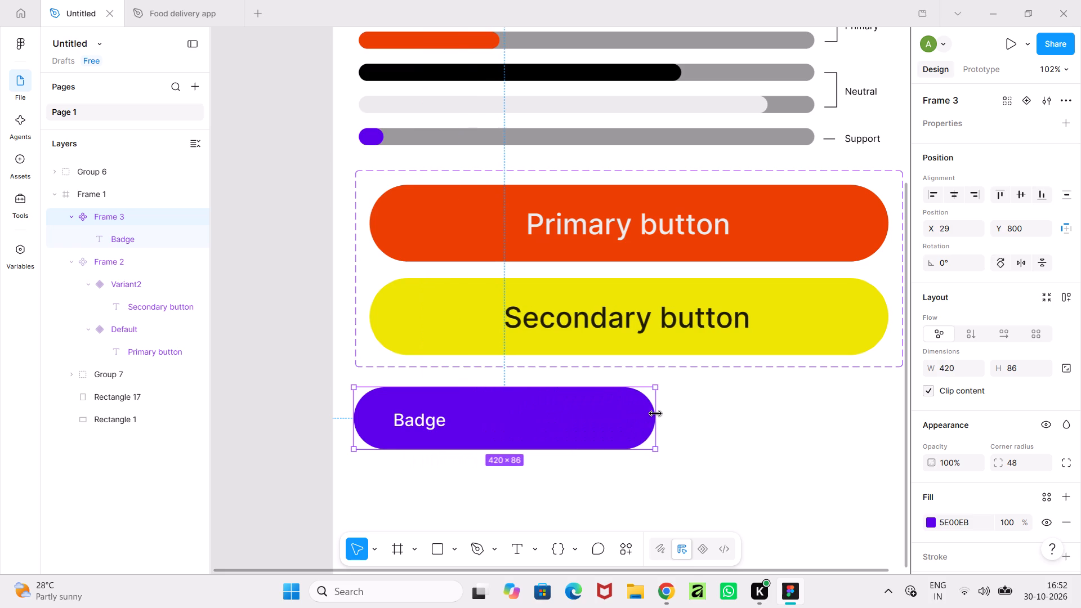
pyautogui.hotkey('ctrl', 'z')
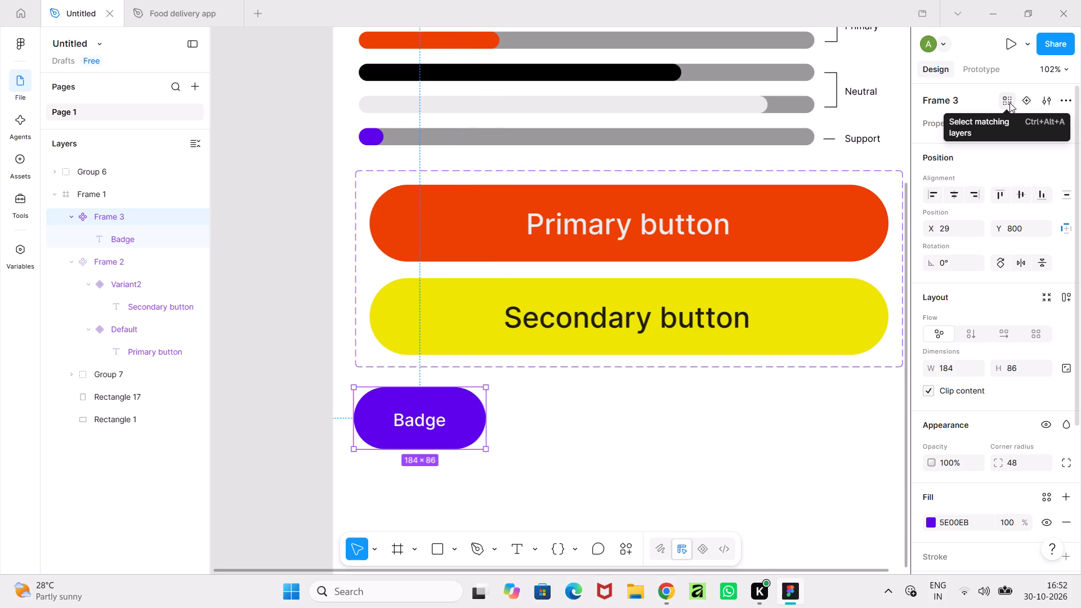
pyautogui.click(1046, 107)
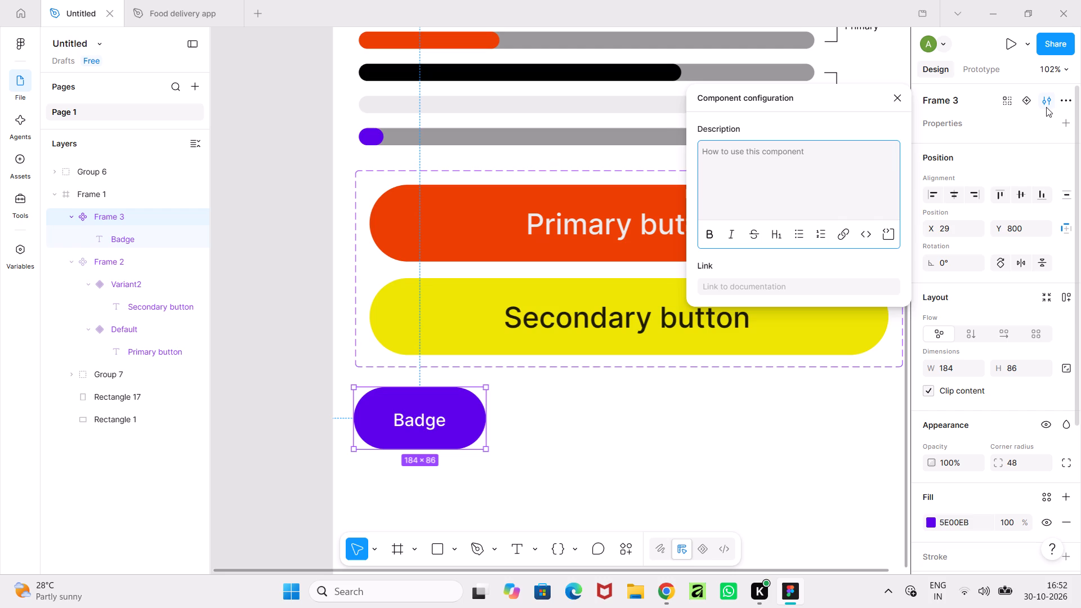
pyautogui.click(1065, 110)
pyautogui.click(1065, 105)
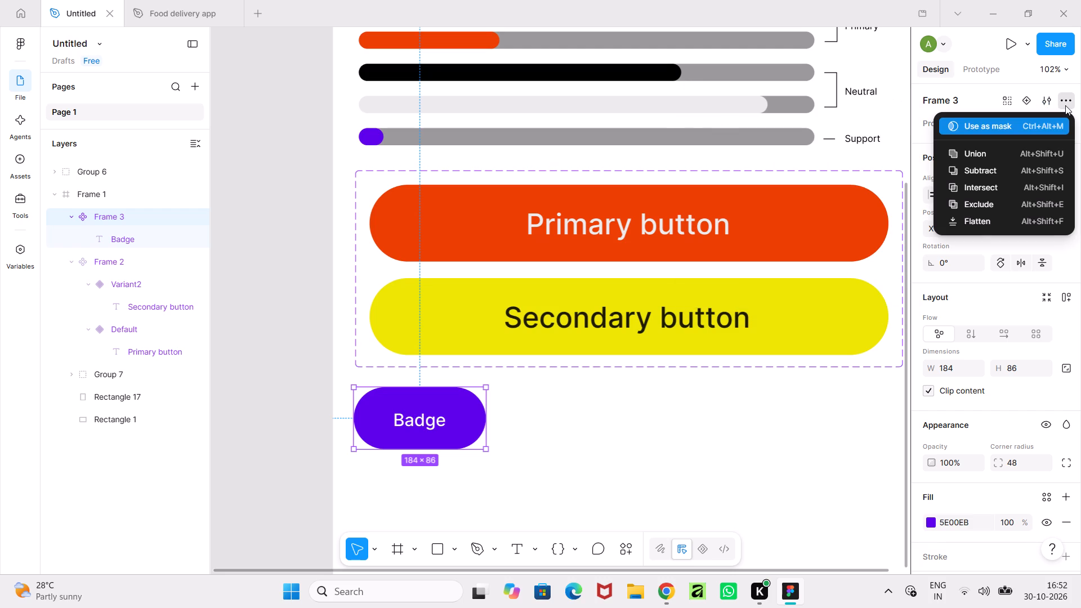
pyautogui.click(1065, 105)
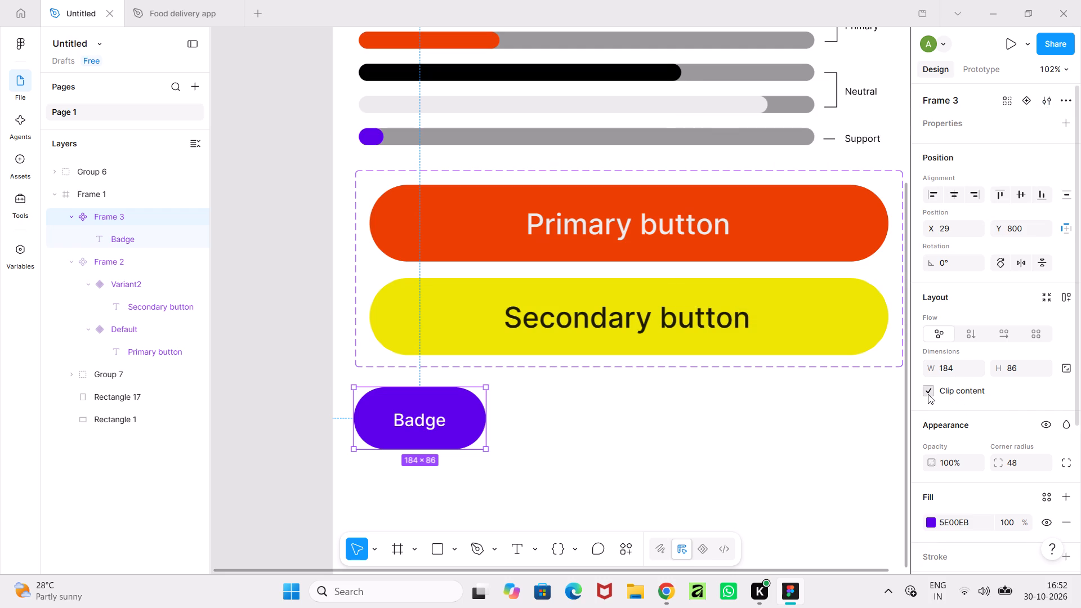
# Apply horizontal auto layout to the badge component and adjust its width to about 186.
pyautogui.click(1009, 335)
pyautogui.moveTo(485, 423); pyautogui.dragTo(451, 423)
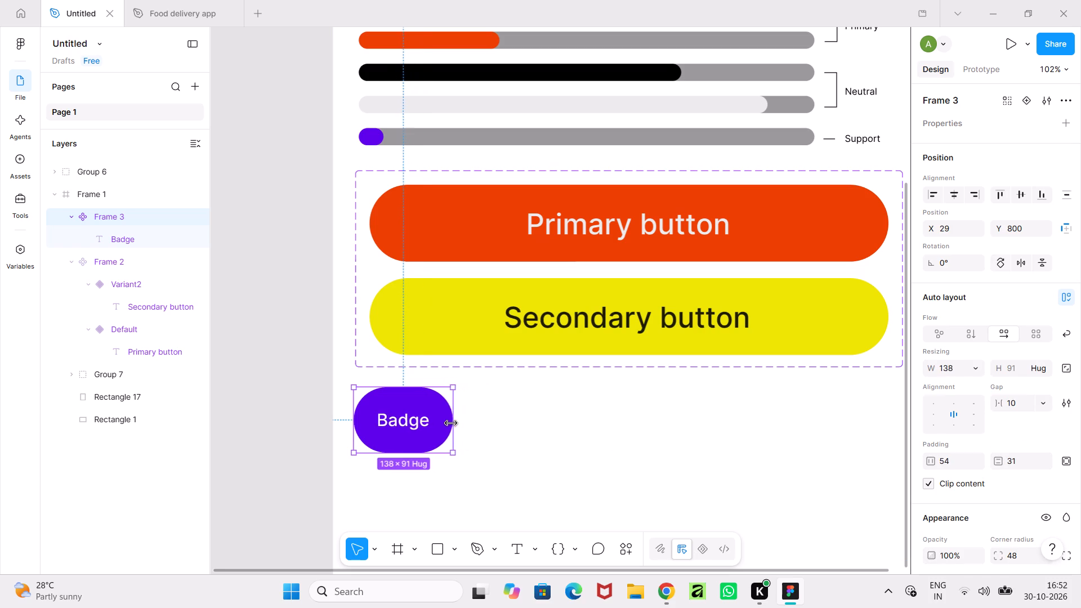
pyautogui.moveTo(451, 423); pyautogui.dragTo(449, 425)
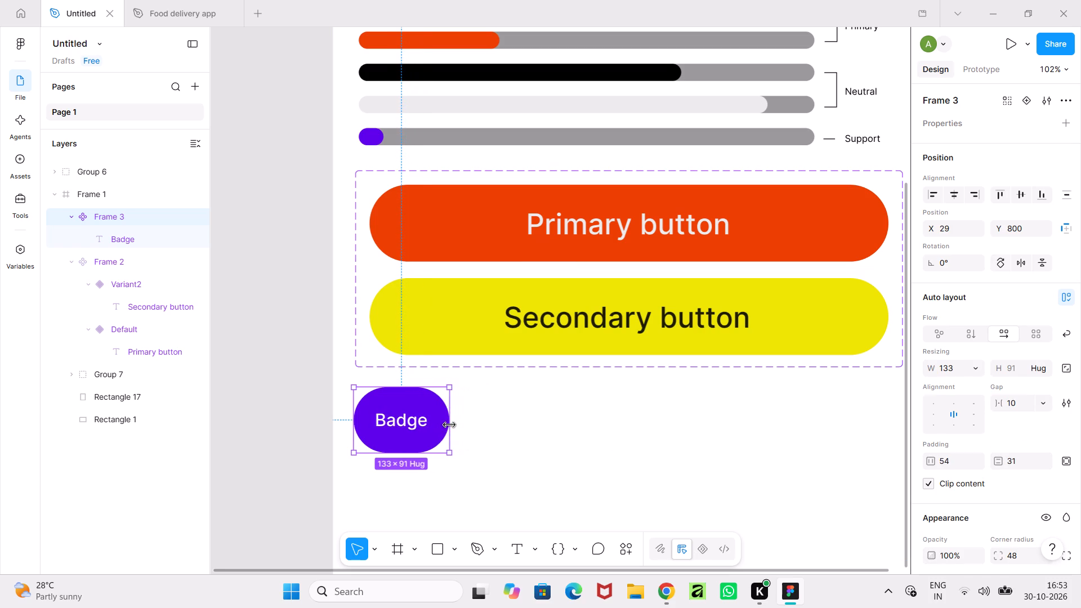
pyautogui.moveTo(449, 425); pyautogui.dragTo(487, 431)
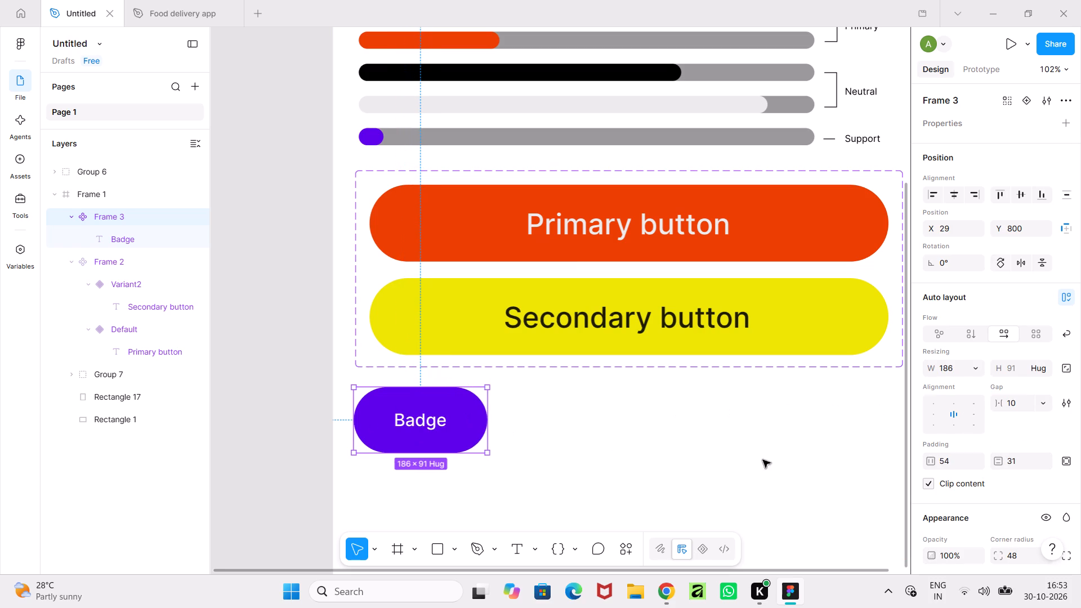
pyautogui.click(260, 461)
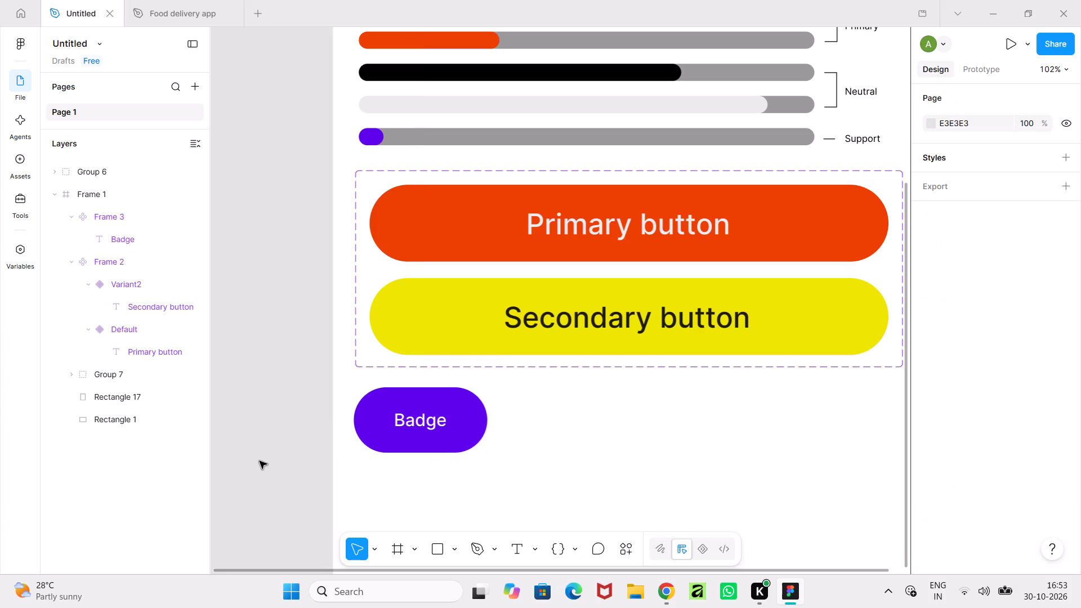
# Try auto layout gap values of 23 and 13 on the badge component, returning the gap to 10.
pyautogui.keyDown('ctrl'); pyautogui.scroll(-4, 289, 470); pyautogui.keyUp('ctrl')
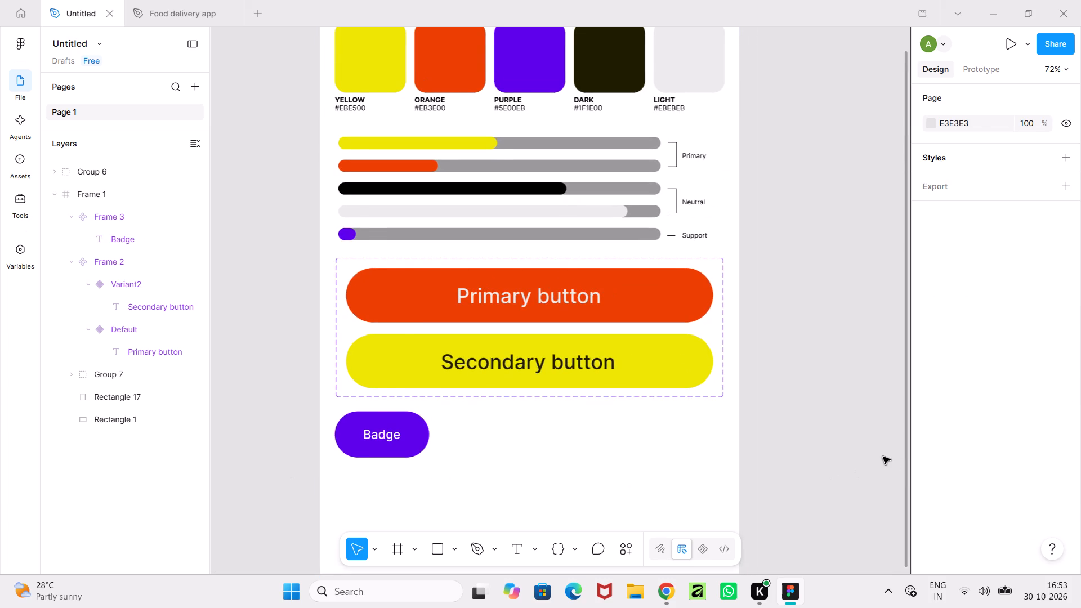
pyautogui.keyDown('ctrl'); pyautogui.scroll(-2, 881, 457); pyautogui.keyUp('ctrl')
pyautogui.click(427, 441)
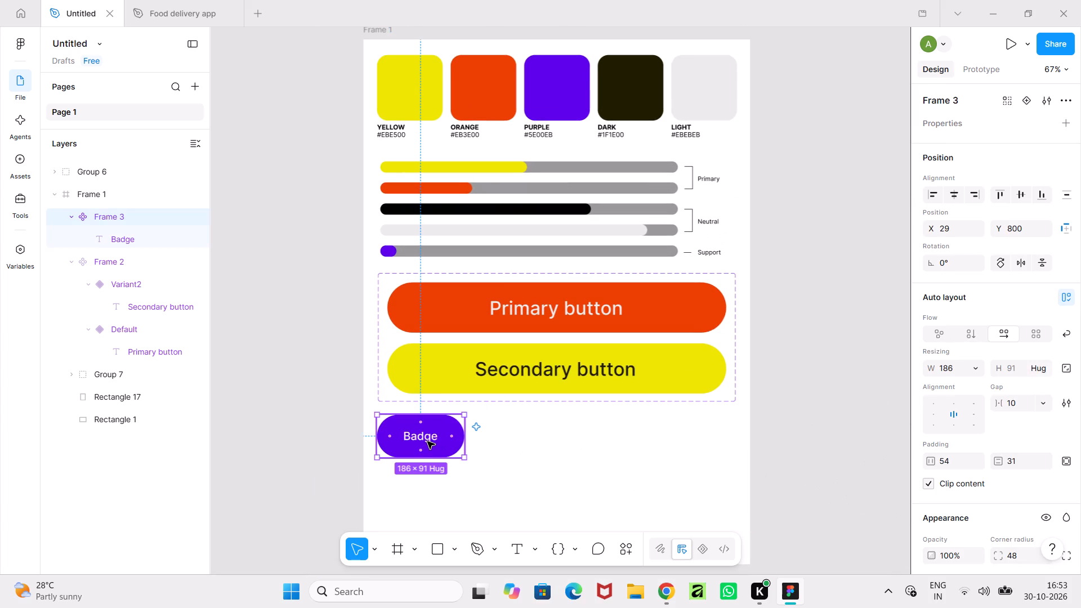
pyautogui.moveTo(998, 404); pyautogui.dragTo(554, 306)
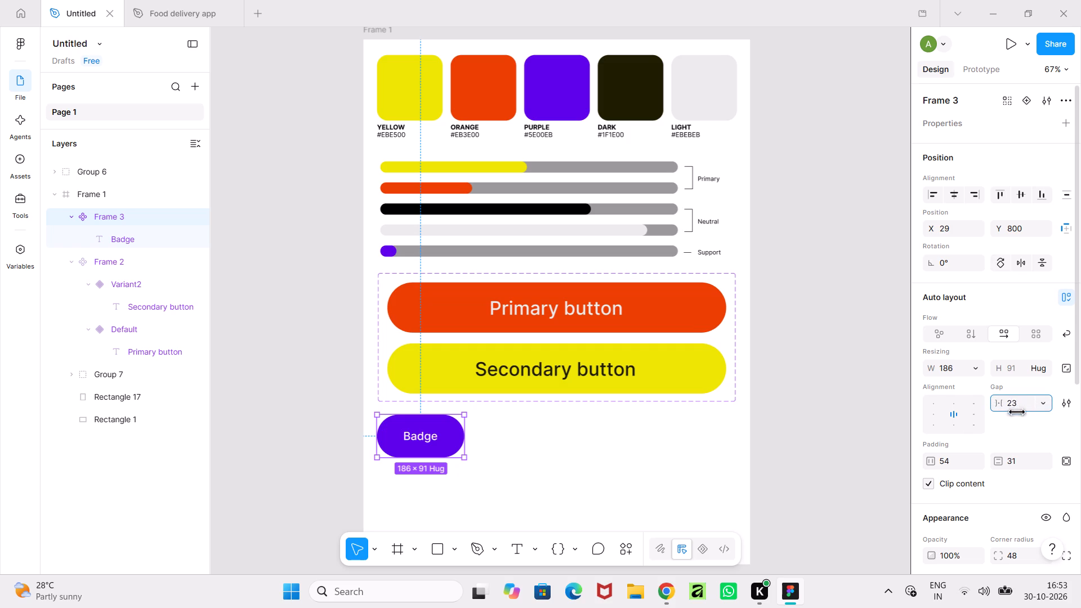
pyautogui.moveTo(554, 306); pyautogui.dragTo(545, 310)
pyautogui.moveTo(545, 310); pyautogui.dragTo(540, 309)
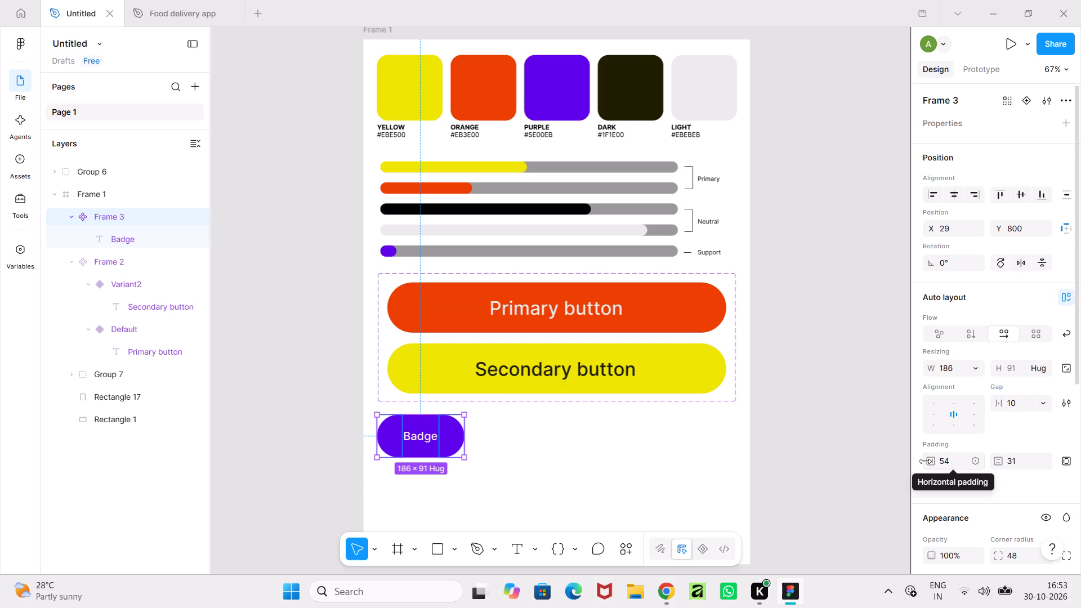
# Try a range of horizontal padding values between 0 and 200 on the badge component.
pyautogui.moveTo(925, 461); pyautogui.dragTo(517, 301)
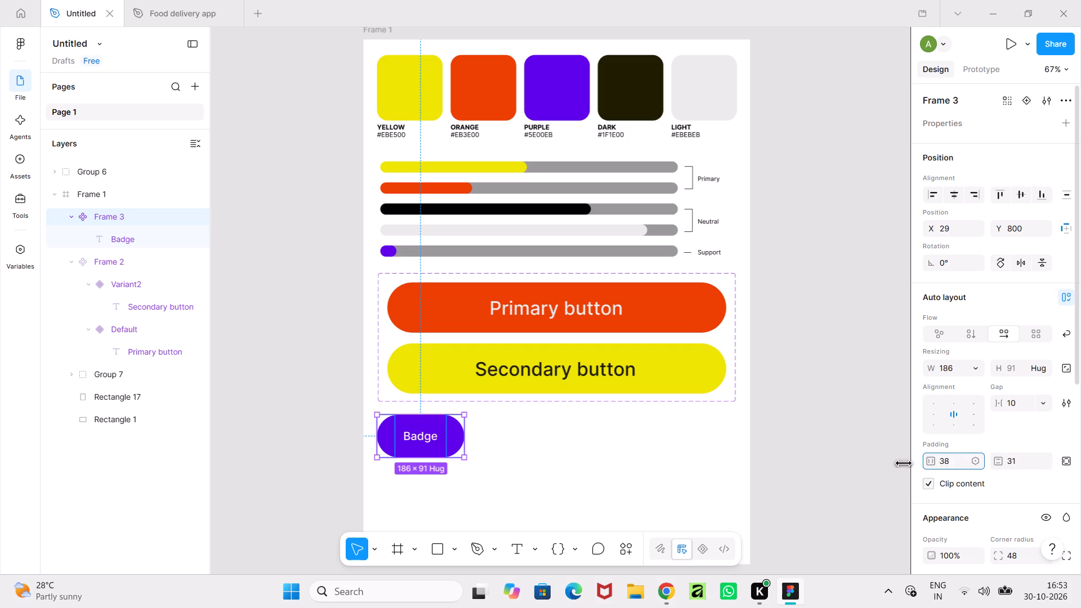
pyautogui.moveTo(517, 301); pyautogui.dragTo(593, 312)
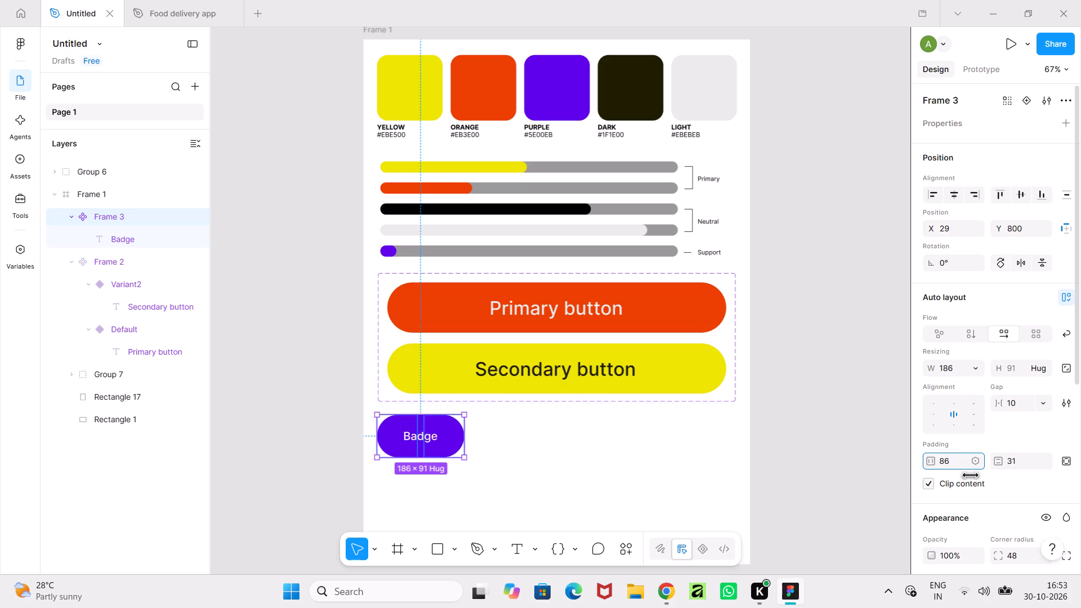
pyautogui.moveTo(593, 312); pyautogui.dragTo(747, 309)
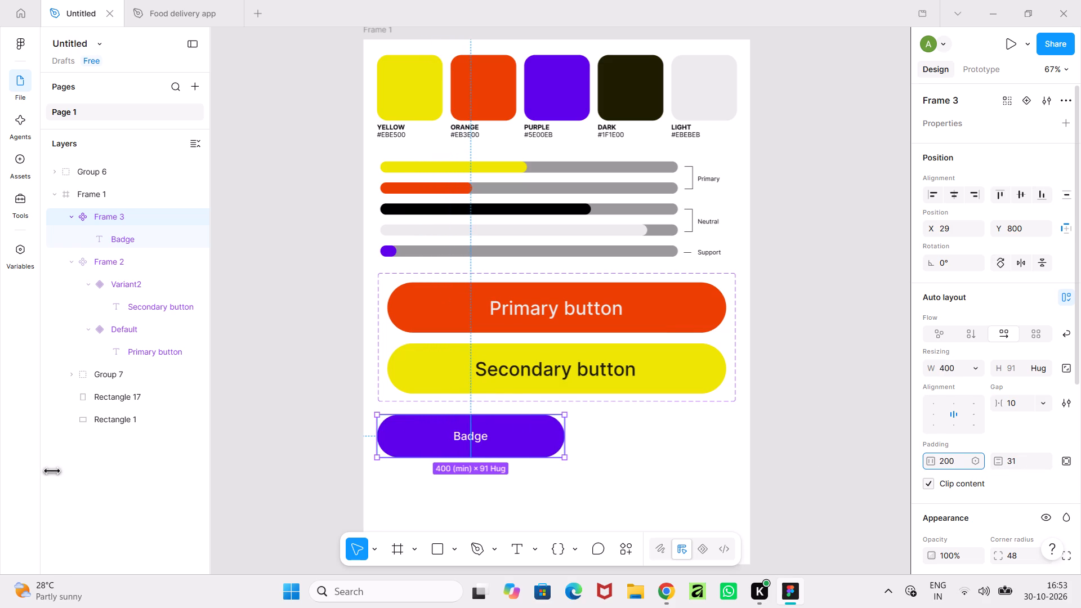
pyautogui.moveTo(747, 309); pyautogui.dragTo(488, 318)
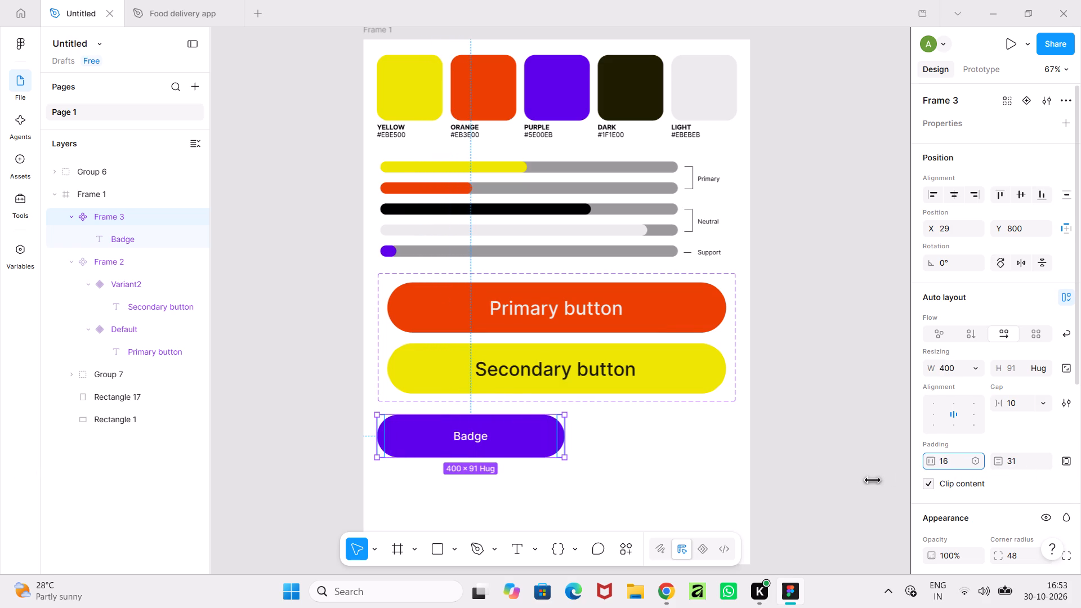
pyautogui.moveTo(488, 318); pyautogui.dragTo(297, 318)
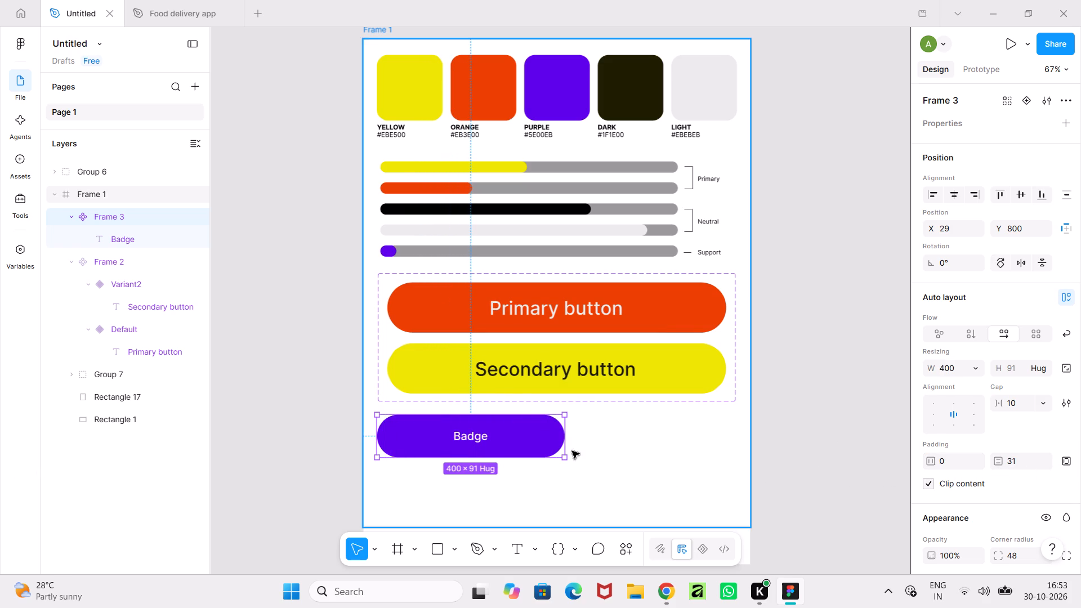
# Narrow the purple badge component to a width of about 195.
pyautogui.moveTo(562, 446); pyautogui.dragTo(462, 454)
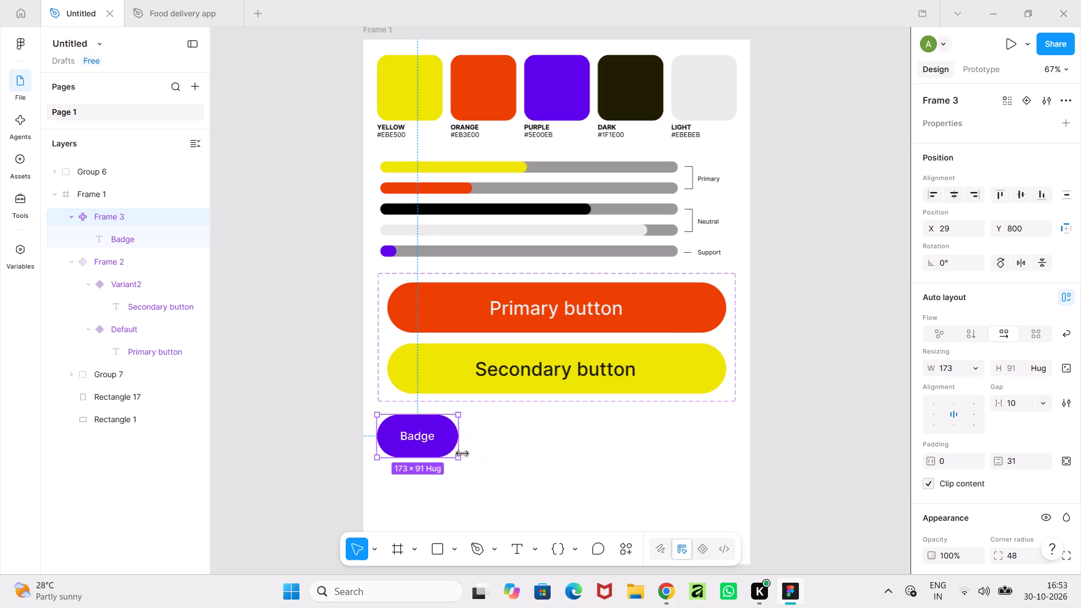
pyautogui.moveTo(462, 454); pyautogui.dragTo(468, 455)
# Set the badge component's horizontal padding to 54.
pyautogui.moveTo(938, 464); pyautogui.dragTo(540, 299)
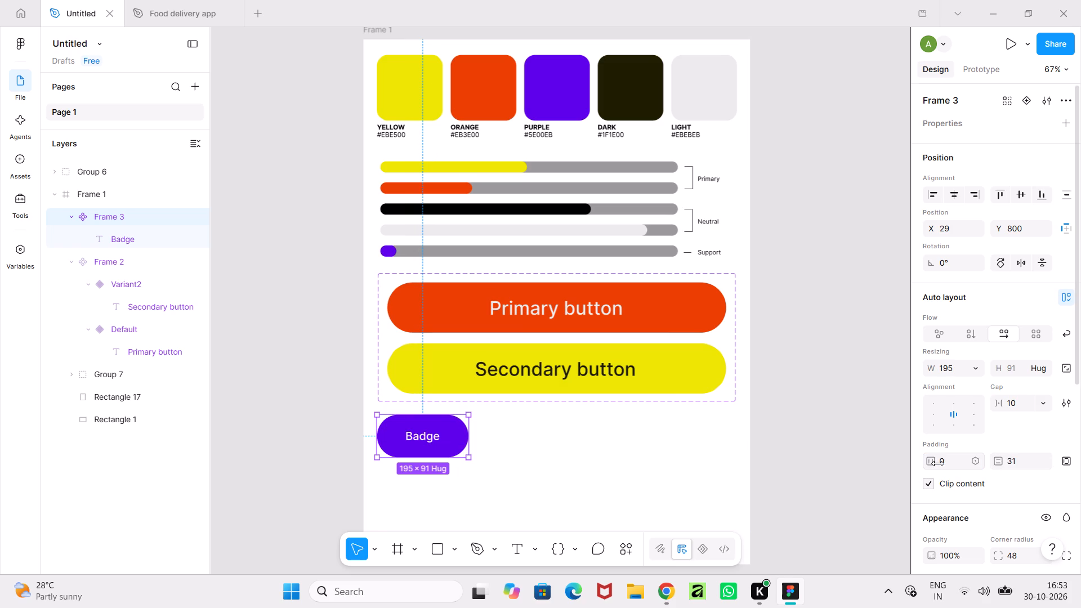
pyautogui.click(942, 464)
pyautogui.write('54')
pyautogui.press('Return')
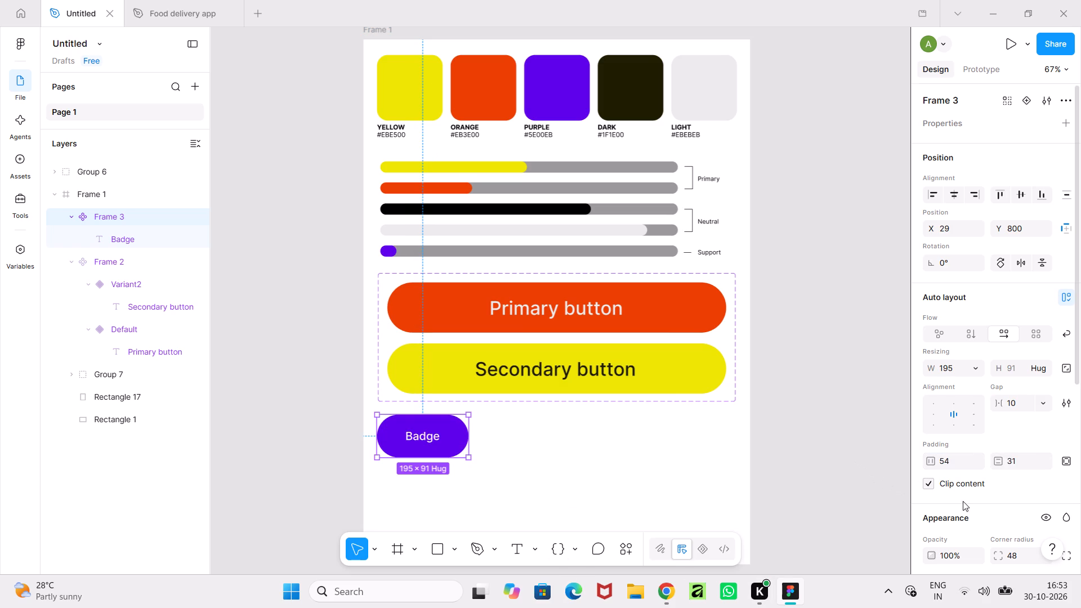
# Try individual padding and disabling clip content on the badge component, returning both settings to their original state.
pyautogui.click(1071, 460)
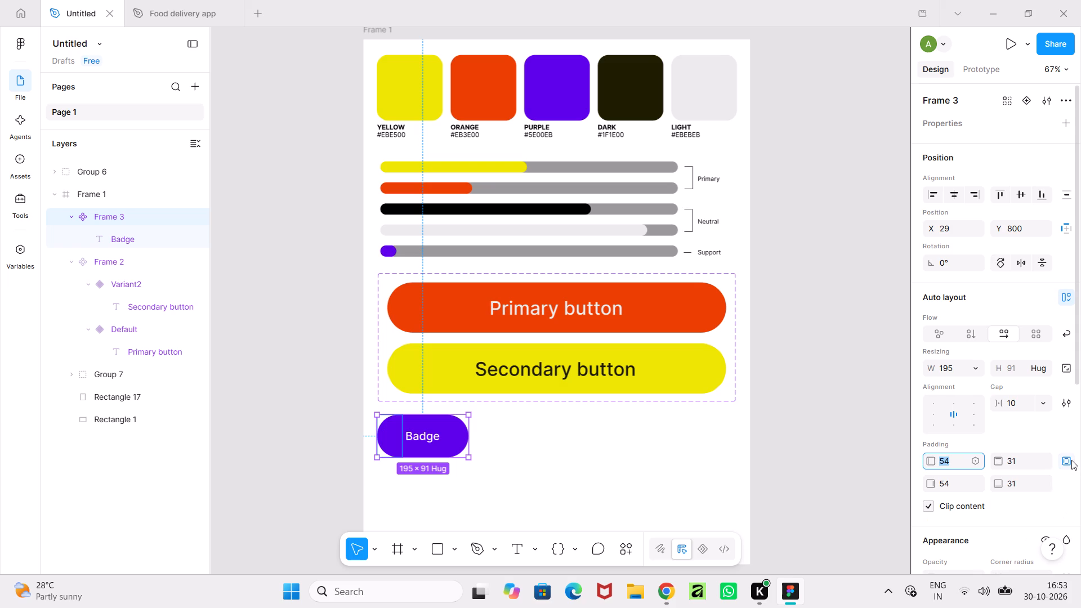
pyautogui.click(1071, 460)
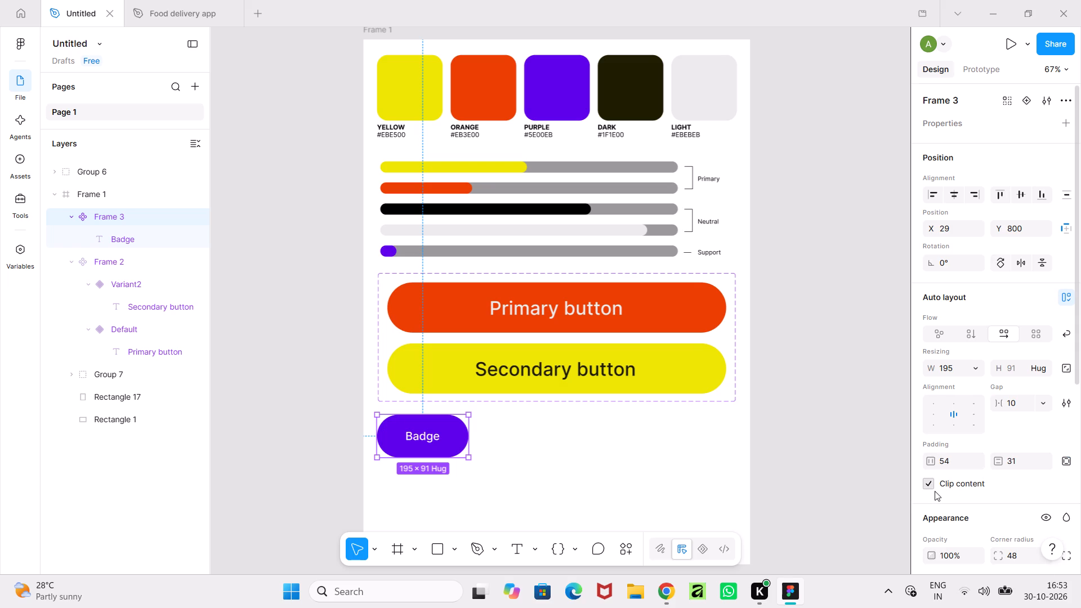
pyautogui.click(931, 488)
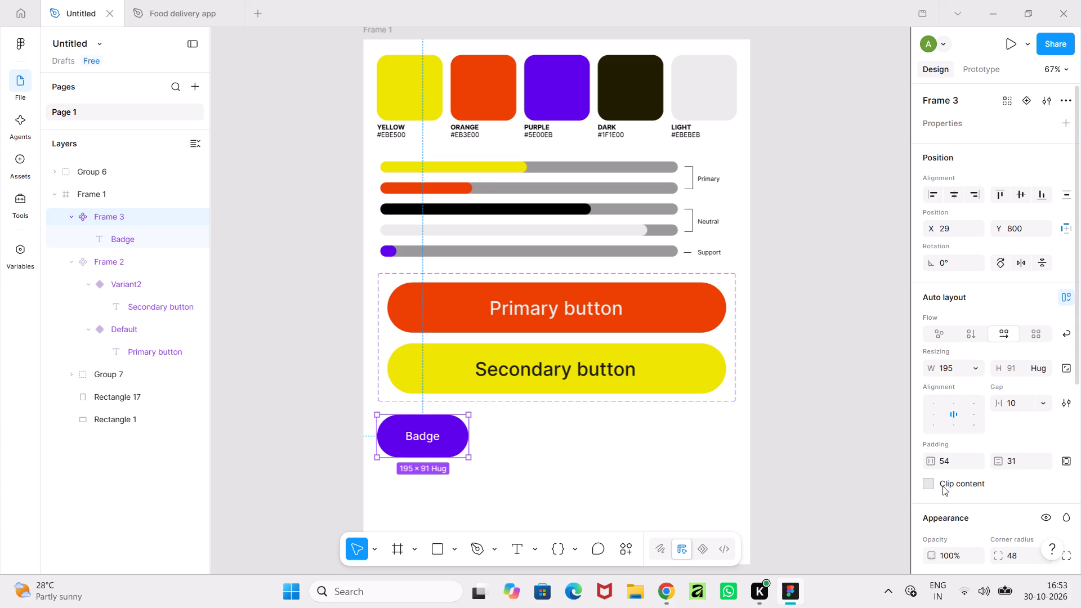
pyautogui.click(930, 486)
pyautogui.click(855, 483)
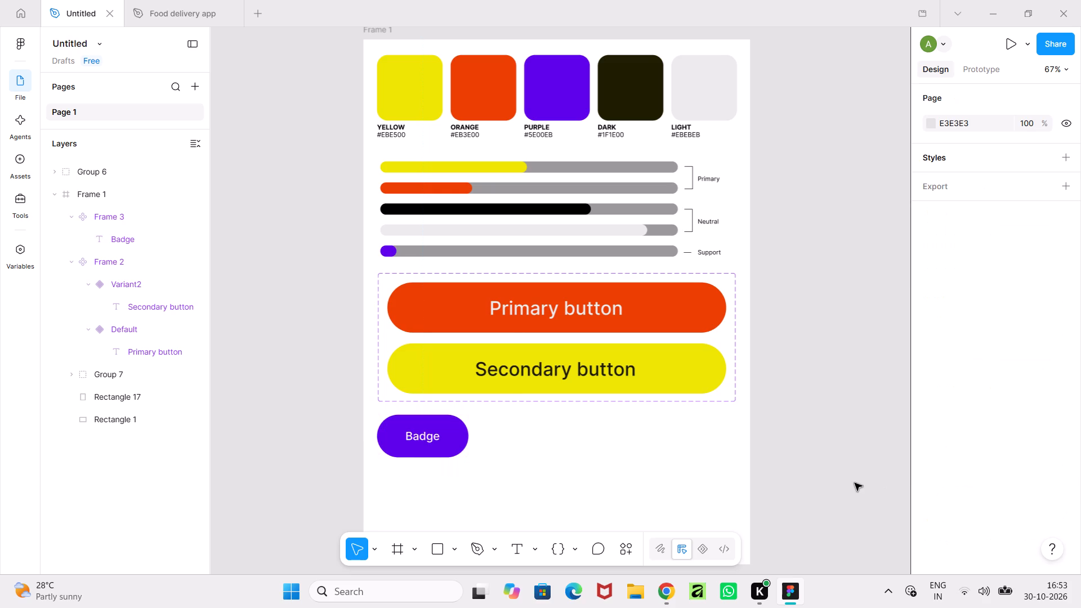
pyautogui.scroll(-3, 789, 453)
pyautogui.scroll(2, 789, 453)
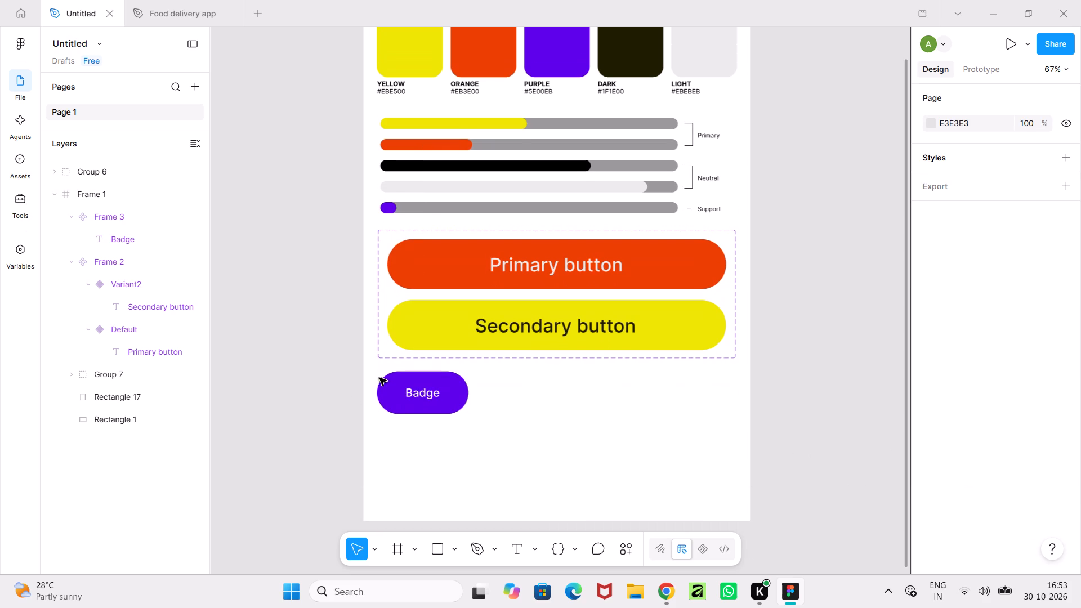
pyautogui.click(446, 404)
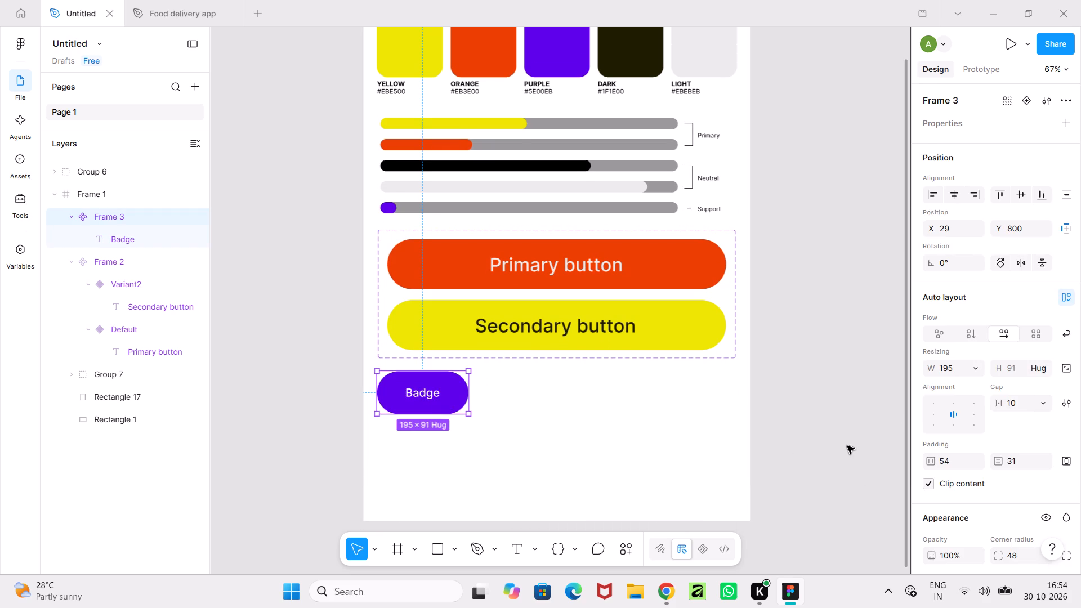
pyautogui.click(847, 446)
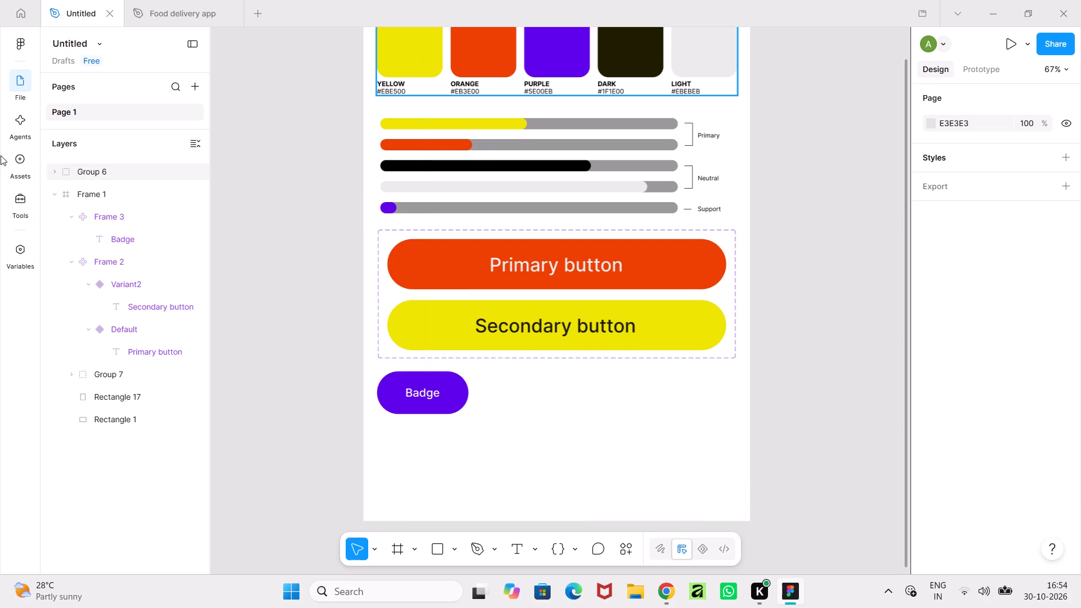
# Examine the components created in this file among the assets, and return to the file's layers.
pyautogui.click(19, 168)
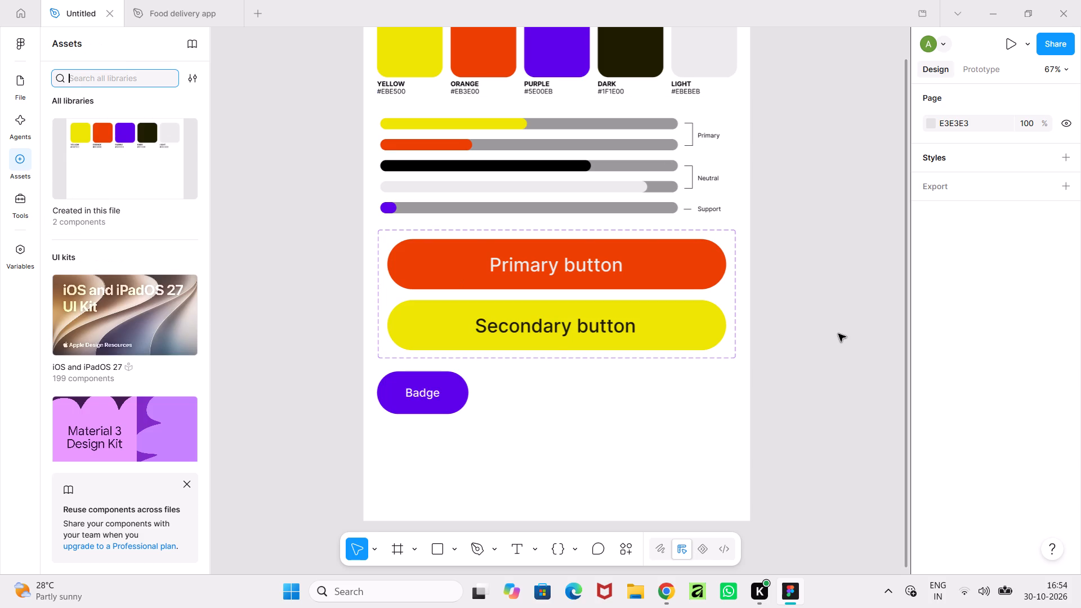
pyautogui.scroll(10, 838, 334)
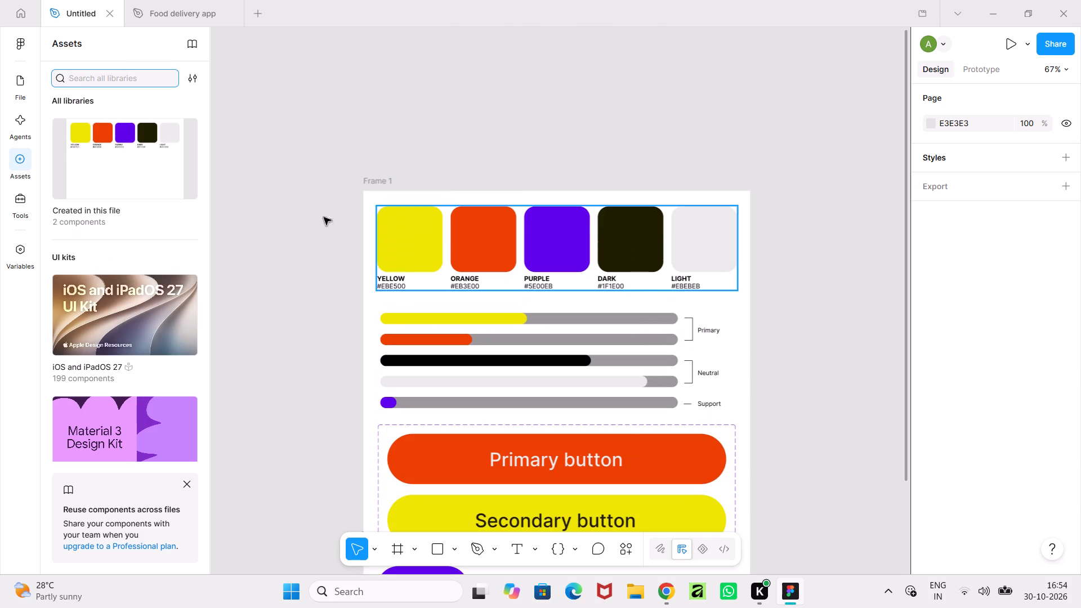
pyautogui.click(112, 158)
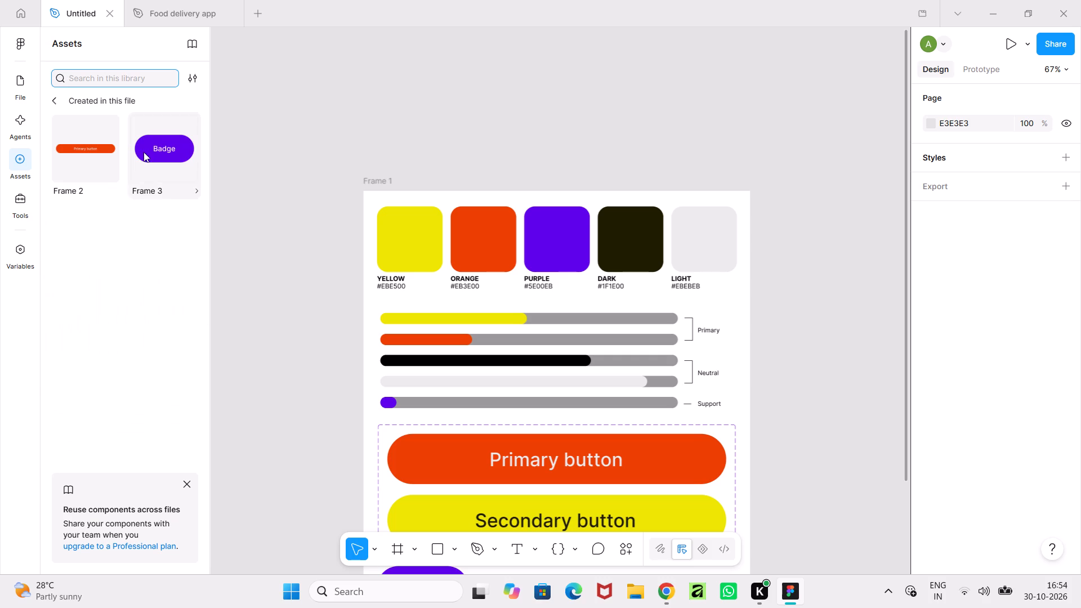
pyautogui.click(60, 106)
pyautogui.scroll(-6, 288, 357)
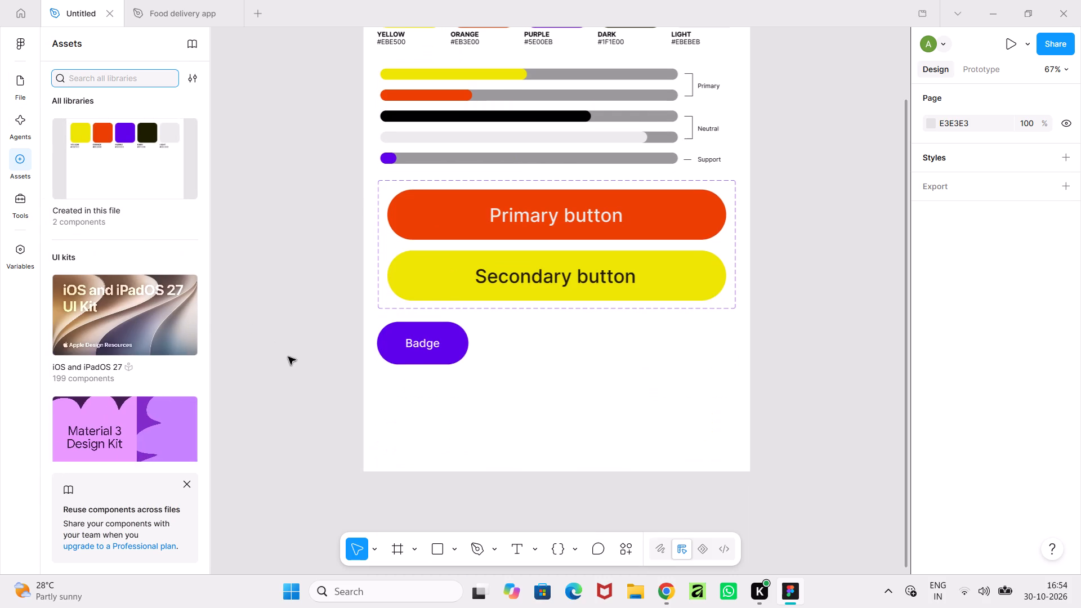
pyautogui.scroll(9, 288, 357)
pyautogui.scroll(-3, 288, 357)
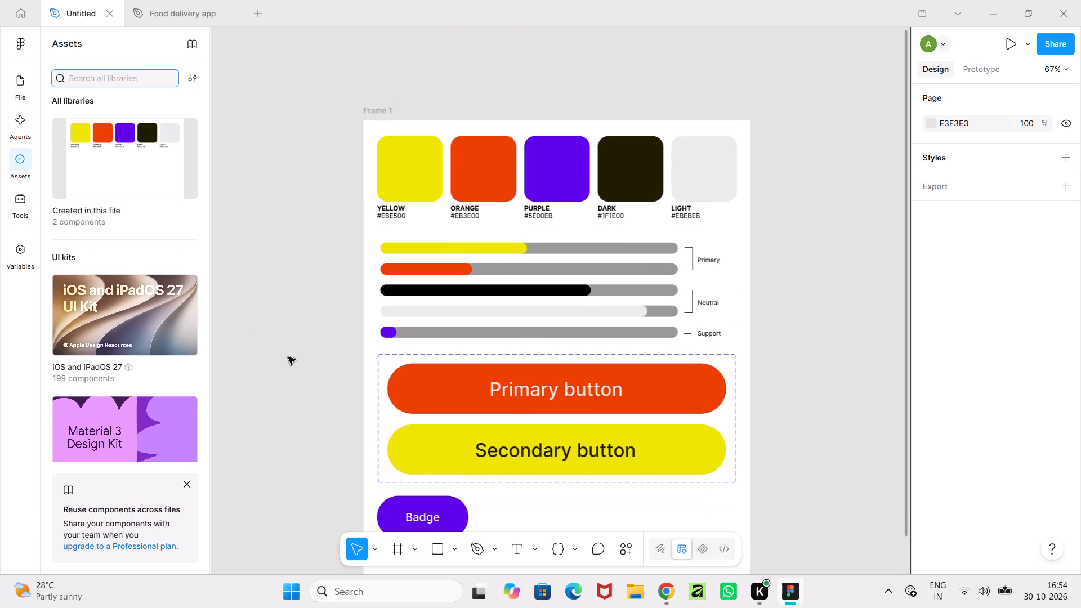
pyautogui.scroll(-3, 288, 357)
pyautogui.scroll(4, 288, 357)
pyautogui.scroll(-3, 288, 357)
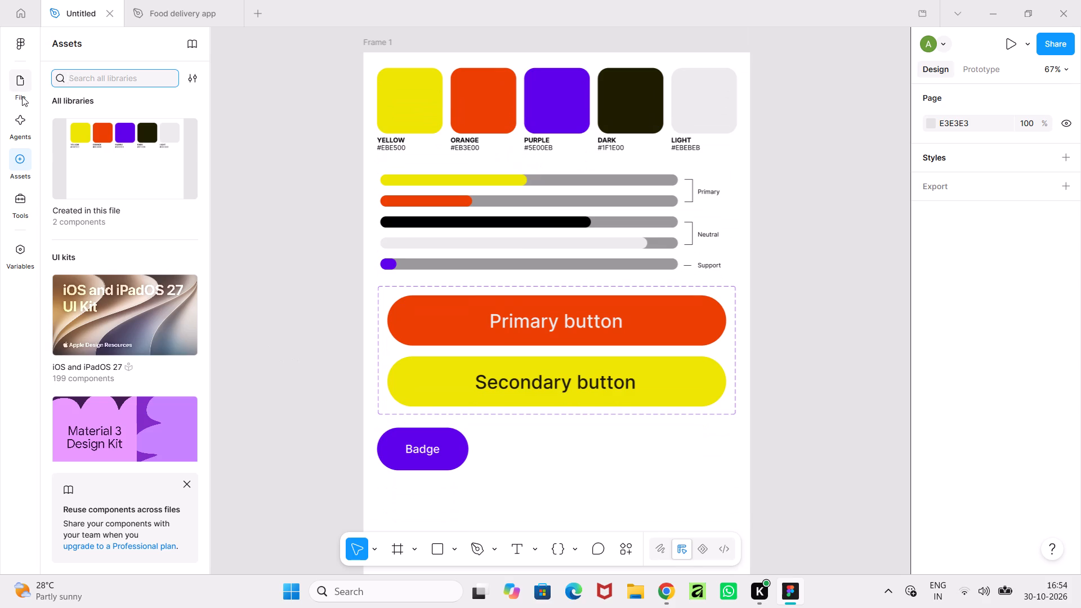
pyautogui.click(22, 96)
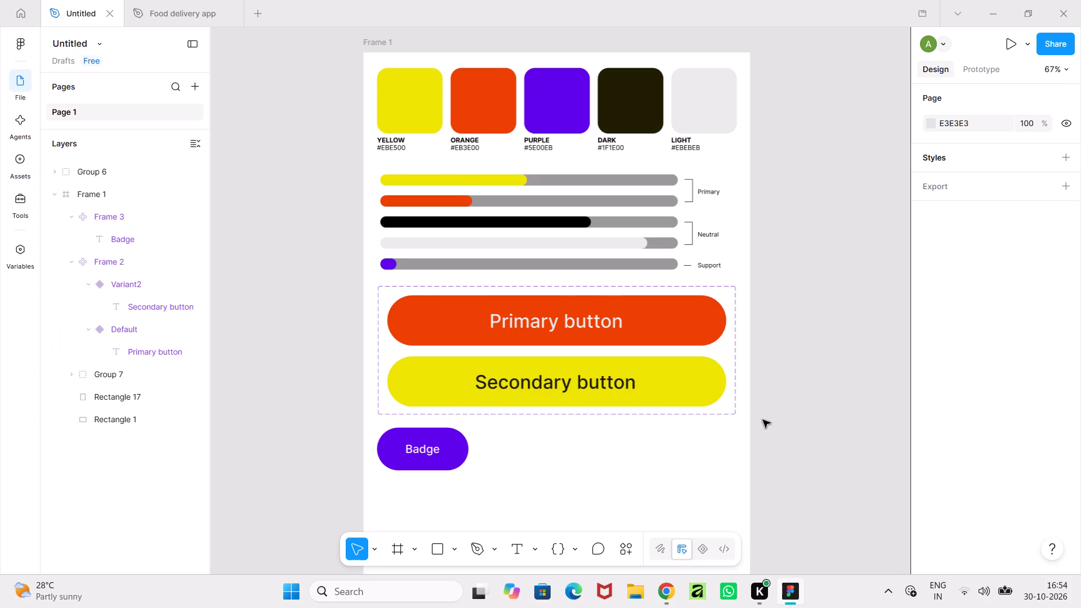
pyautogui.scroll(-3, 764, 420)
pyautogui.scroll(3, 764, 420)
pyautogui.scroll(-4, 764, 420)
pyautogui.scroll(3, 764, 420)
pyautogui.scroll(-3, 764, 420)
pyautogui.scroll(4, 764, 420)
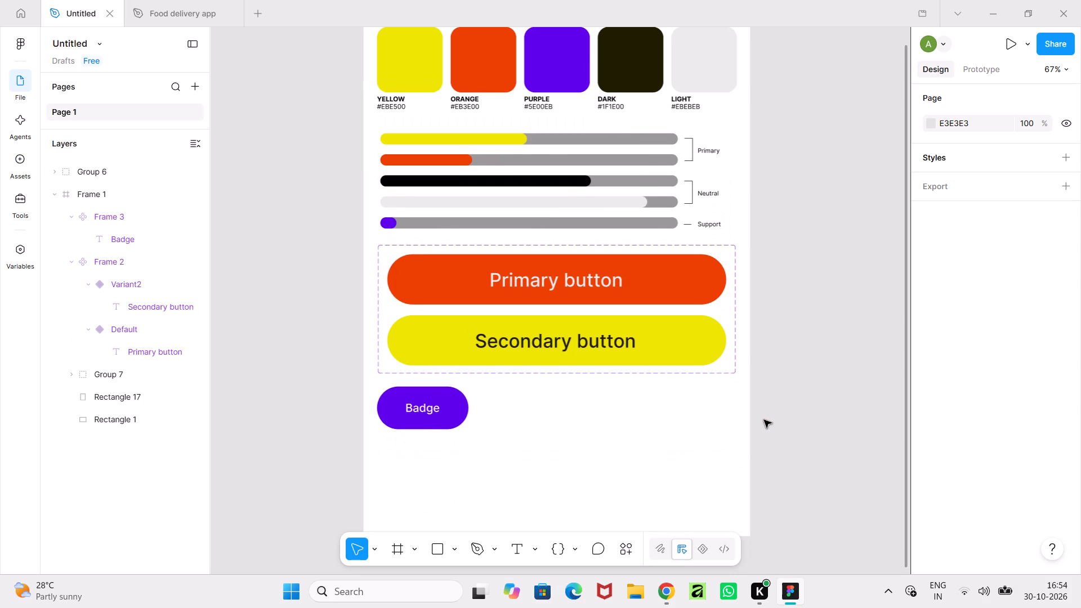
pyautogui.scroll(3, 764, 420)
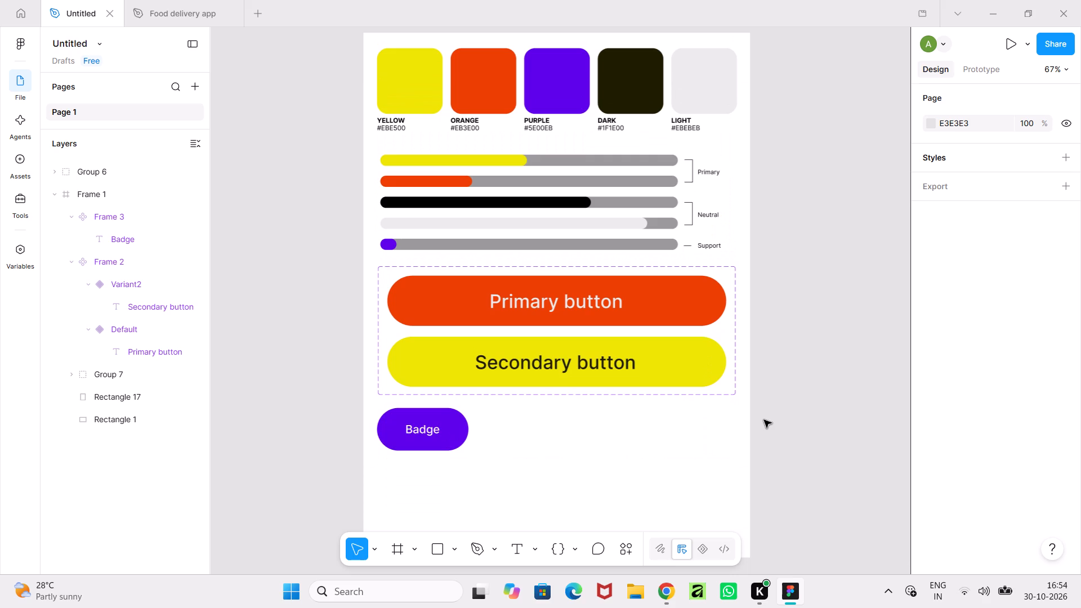
# Reduce the badge component's vertical padding to 14 so the pill is shorter.
pyautogui.click(452, 432)
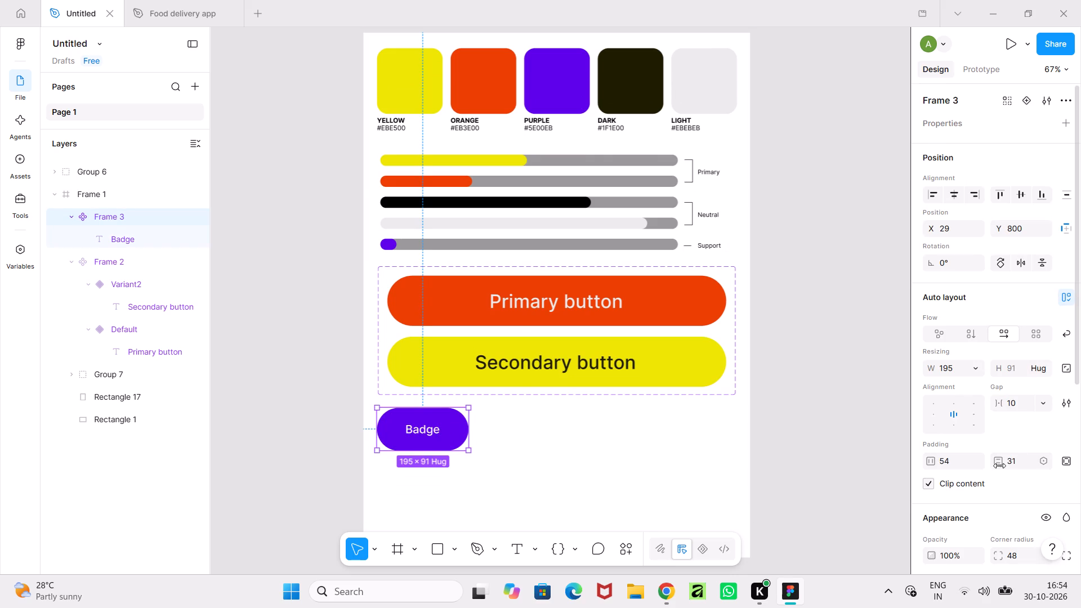
pyautogui.moveTo(999, 465); pyautogui.dragTo(517, 299)
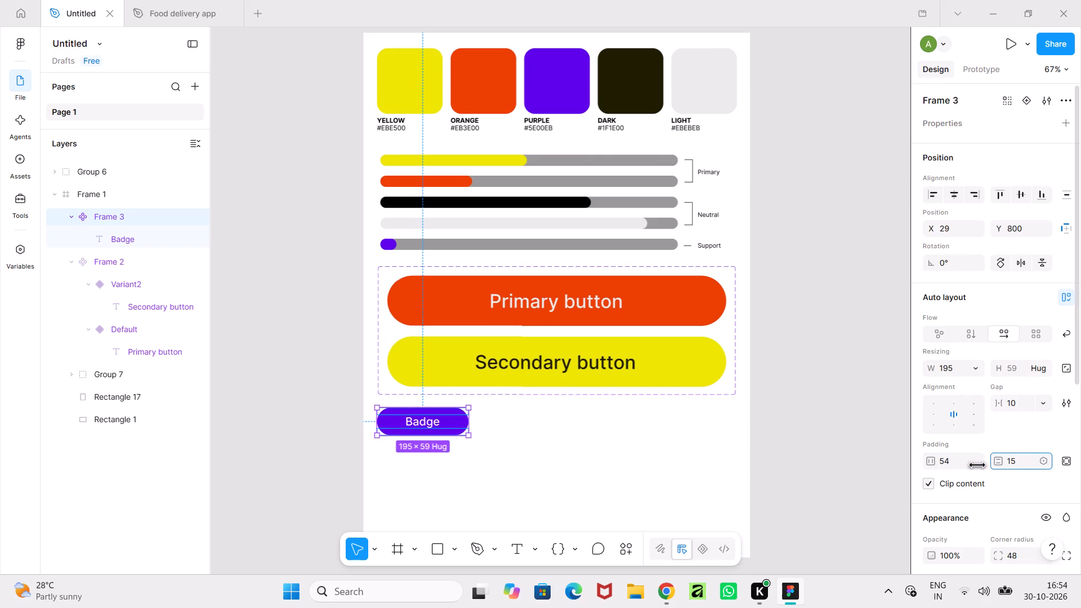
pyautogui.moveTo(517, 299); pyautogui.dragTo(516, 299)
# Adjust the badge component's horizontal padding to 63.
pyautogui.moveTo(936, 461); pyautogui.dragTo(523, 301)
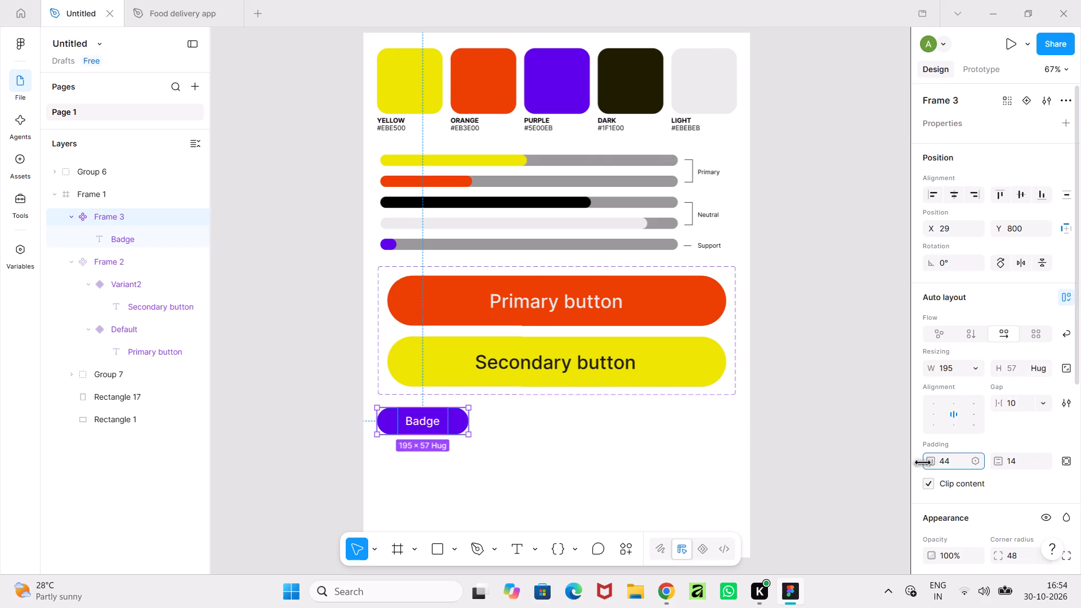
pyautogui.moveTo(523, 301); pyautogui.dragTo(627, 301)
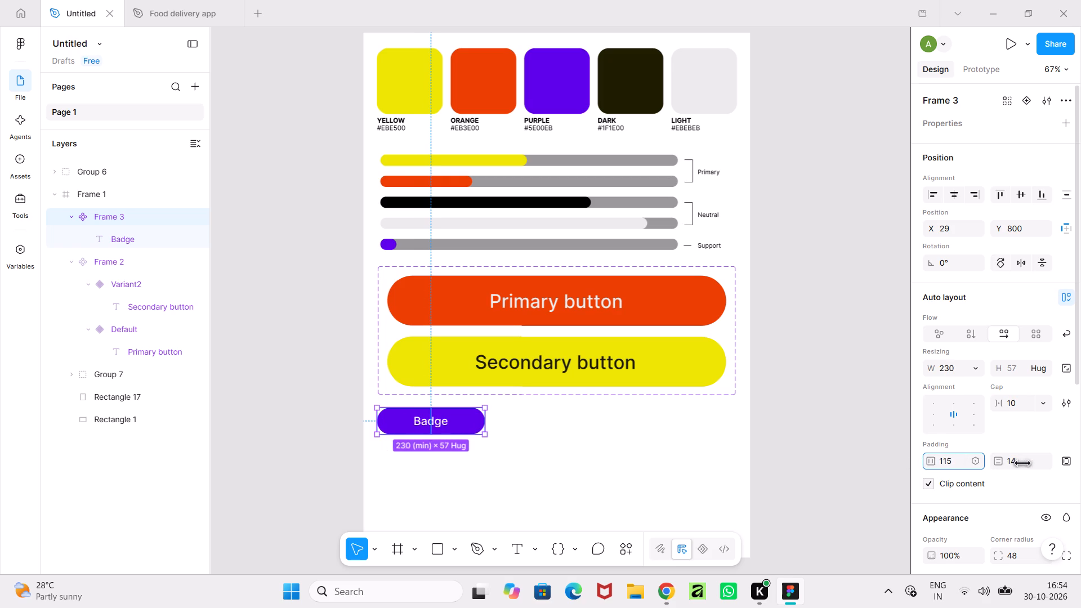
pyautogui.moveTo(627, 301); pyautogui.dragTo(553, 299)
# Narrow the badge component into a compact pill that sits close around its label, and deselect it.
pyautogui.moveTo(485, 423); pyautogui.dragTo(461, 426)
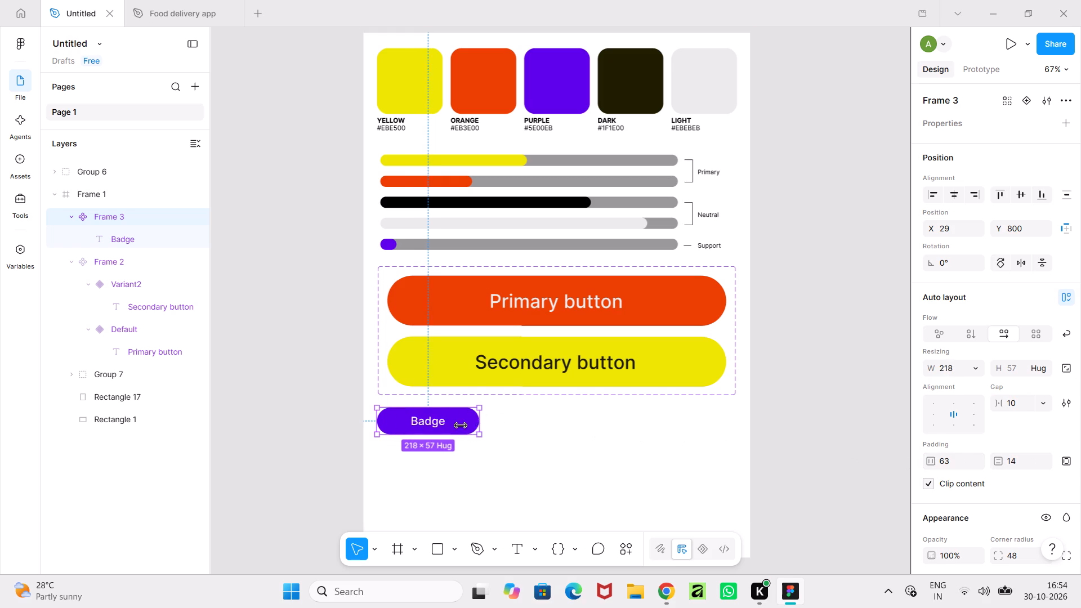
pyautogui.moveTo(461, 426); pyautogui.dragTo(437, 427)
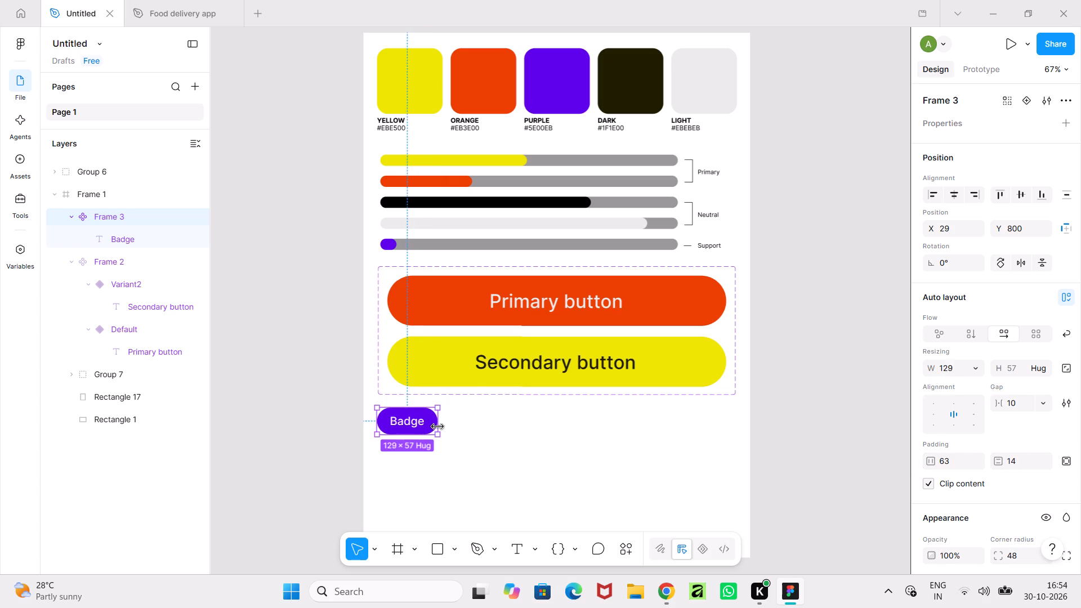
pyautogui.moveTo(437, 427); pyautogui.dragTo(441, 428)
pyautogui.click(262, 439)
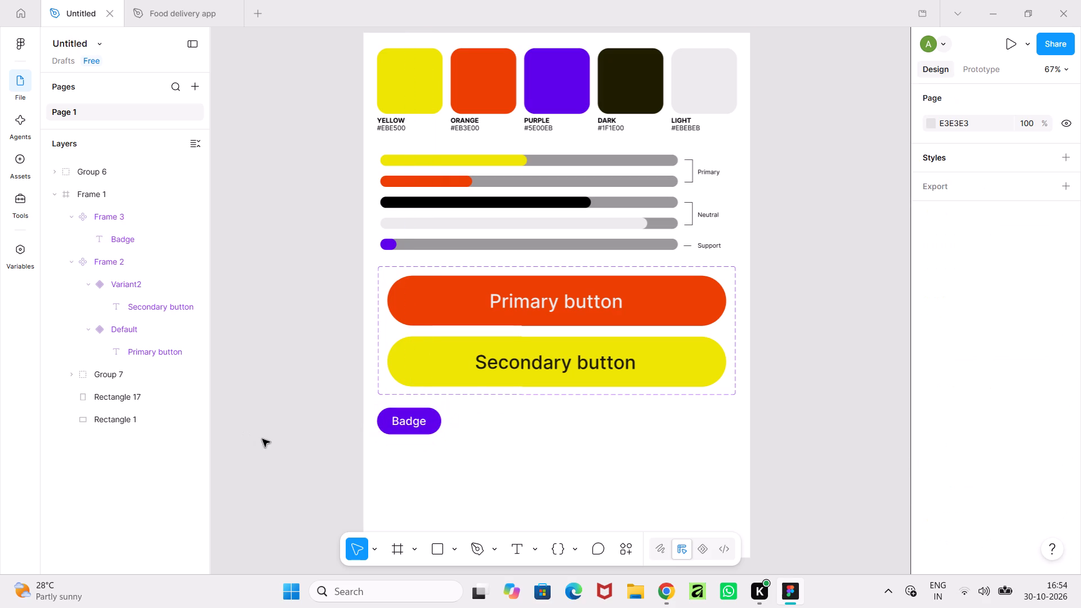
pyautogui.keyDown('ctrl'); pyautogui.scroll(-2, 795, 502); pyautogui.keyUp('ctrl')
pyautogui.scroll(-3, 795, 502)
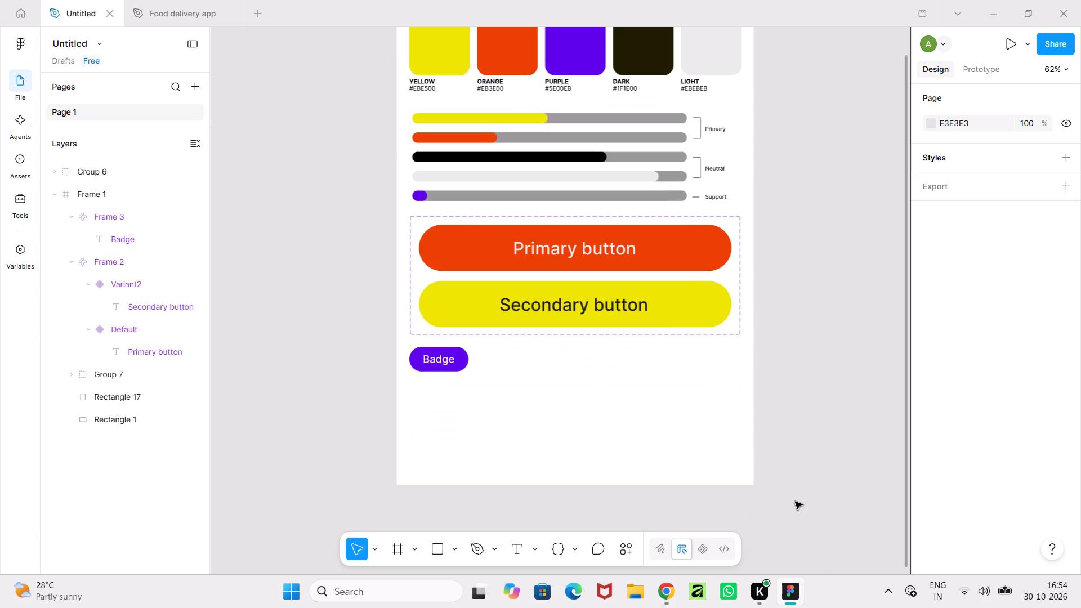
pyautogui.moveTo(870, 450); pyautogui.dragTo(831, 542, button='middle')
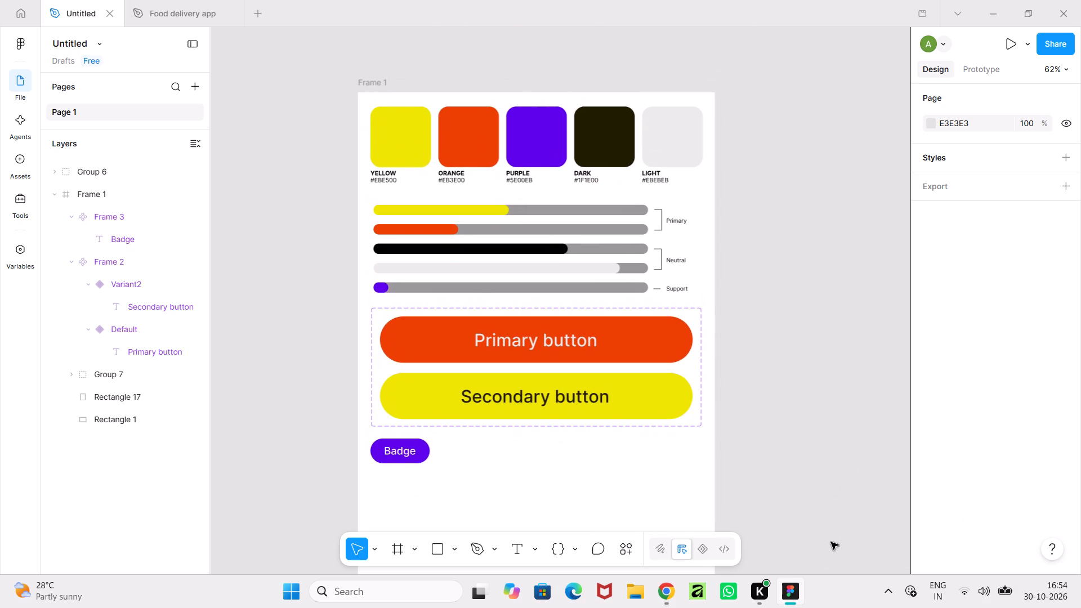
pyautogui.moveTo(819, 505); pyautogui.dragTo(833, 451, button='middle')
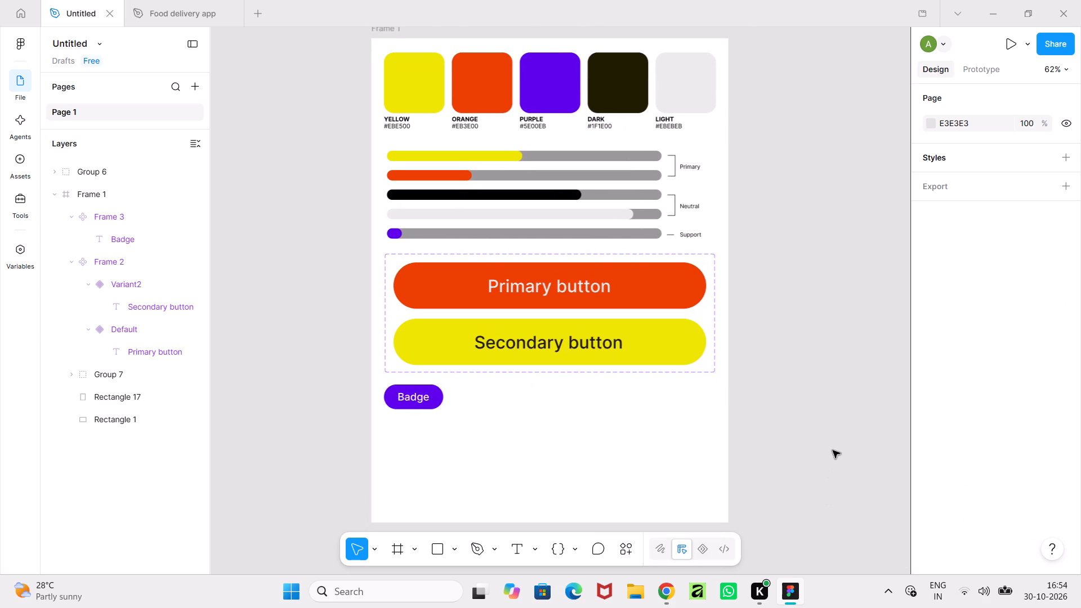
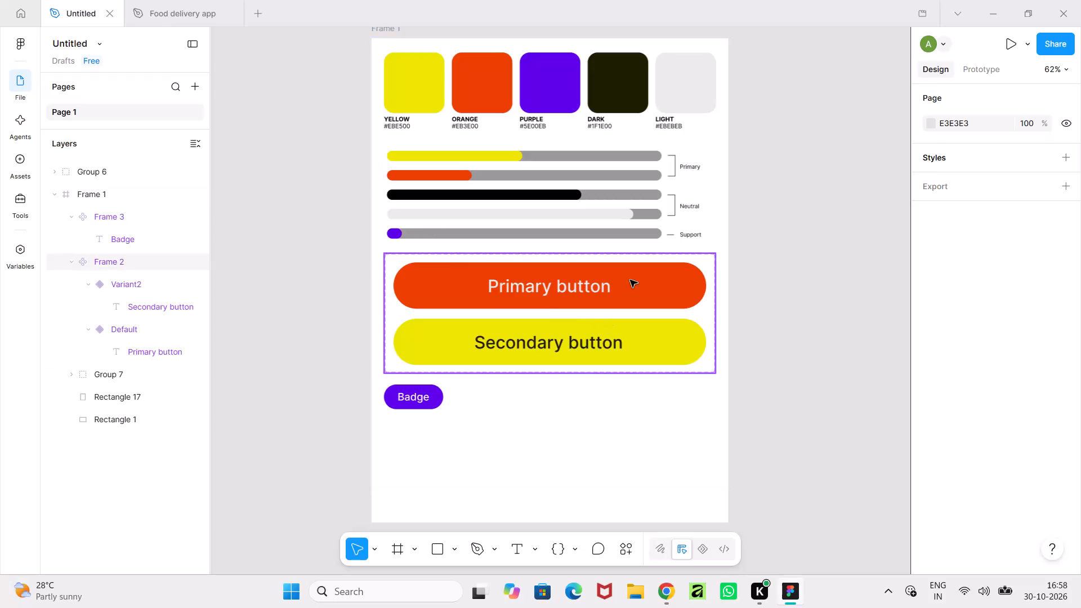
# Apply horizontal auto layout to the primary button variant and to the secondary button variant, and leave nothing selected.
pyautogui.doubleClick(633, 272)
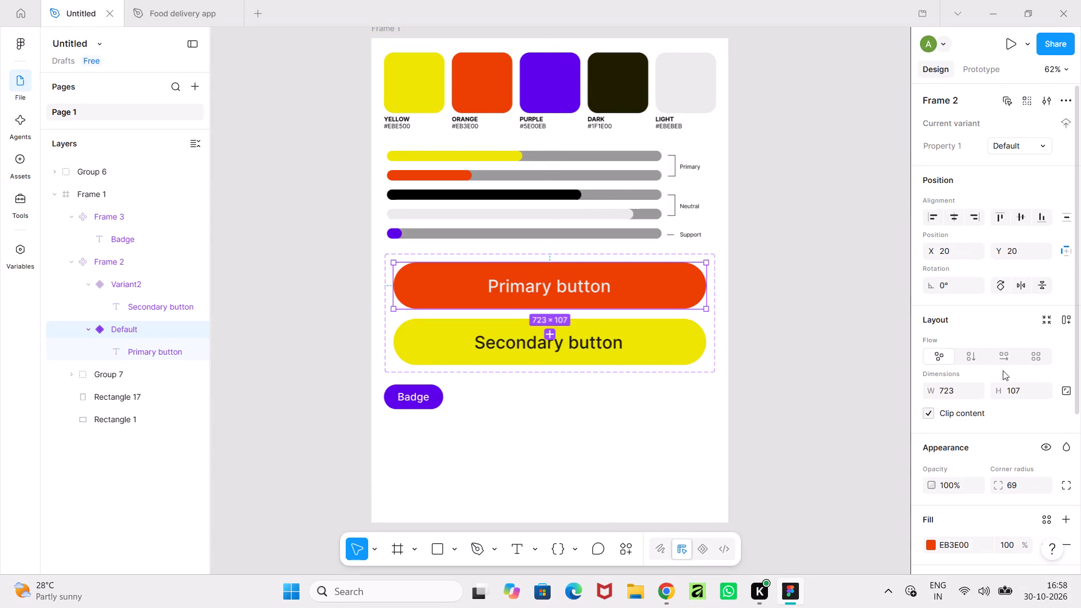
pyautogui.click(1005, 358)
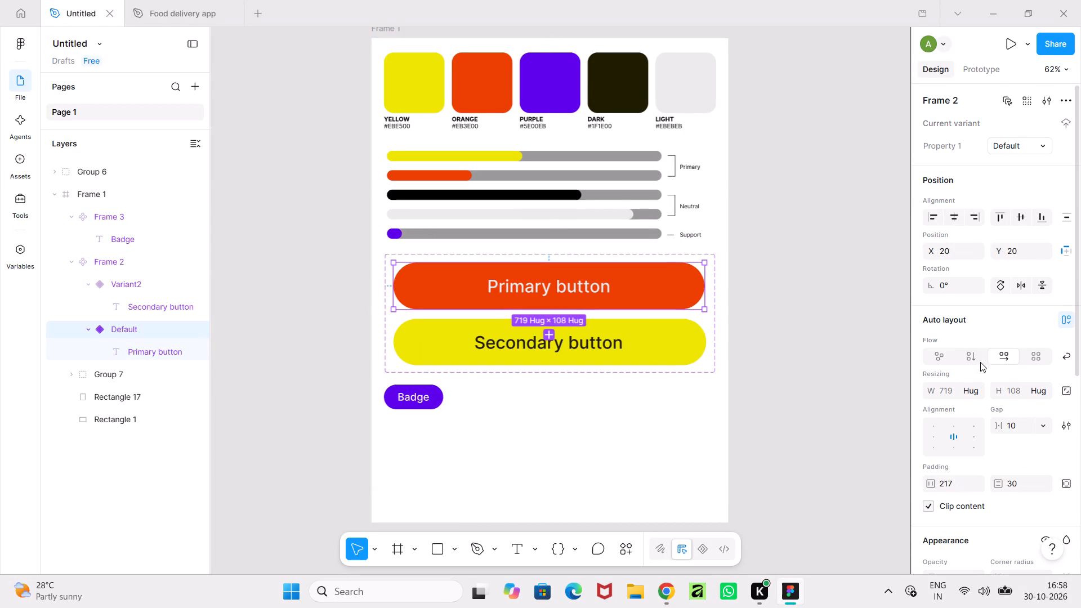
pyautogui.click(691, 355)
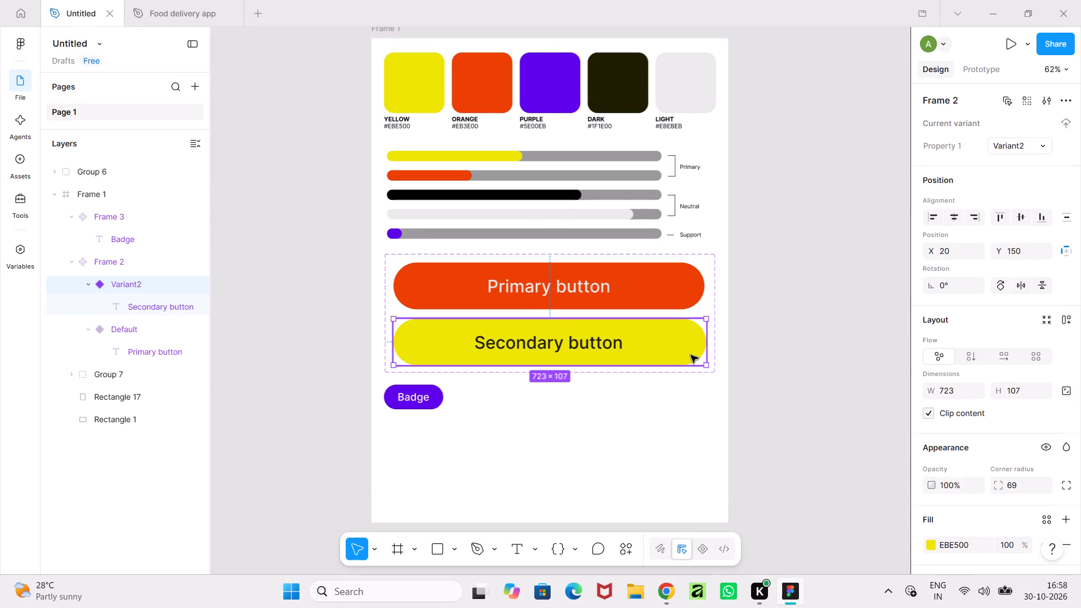
pyautogui.click(1002, 356)
pyautogui.click(753, 360)
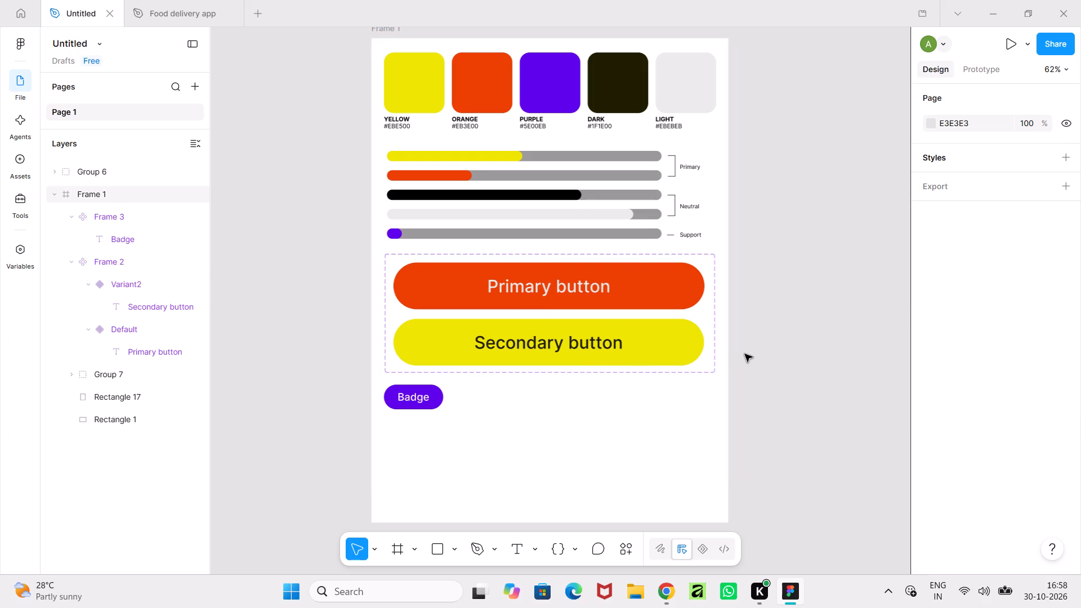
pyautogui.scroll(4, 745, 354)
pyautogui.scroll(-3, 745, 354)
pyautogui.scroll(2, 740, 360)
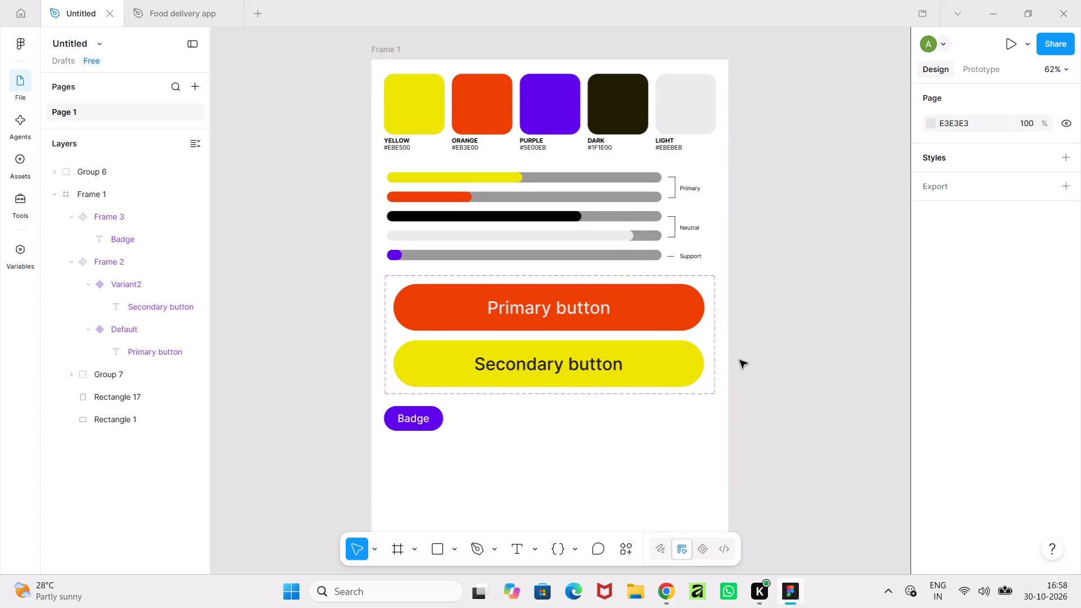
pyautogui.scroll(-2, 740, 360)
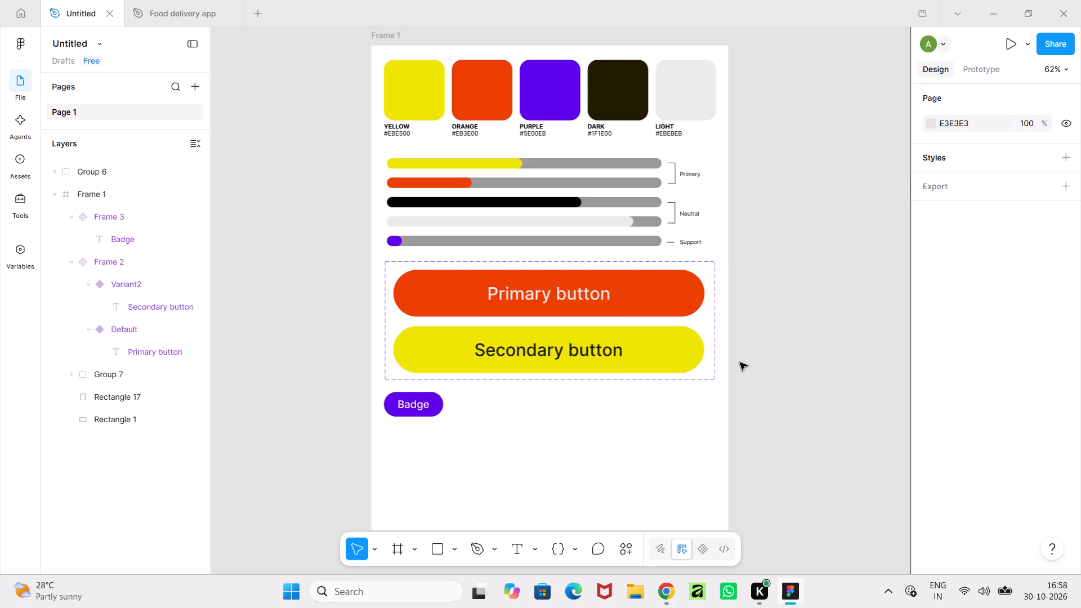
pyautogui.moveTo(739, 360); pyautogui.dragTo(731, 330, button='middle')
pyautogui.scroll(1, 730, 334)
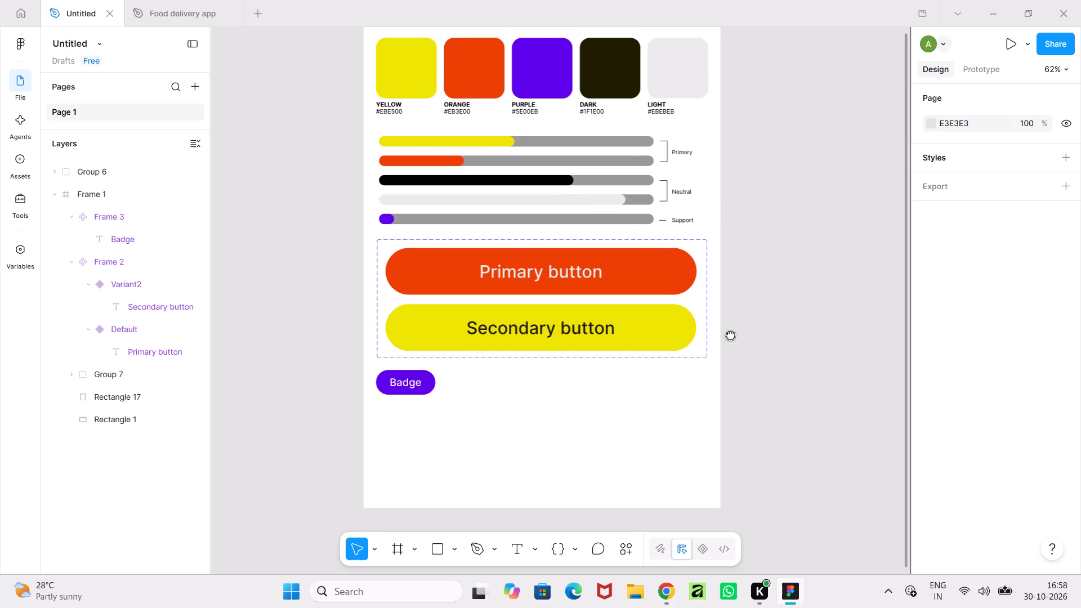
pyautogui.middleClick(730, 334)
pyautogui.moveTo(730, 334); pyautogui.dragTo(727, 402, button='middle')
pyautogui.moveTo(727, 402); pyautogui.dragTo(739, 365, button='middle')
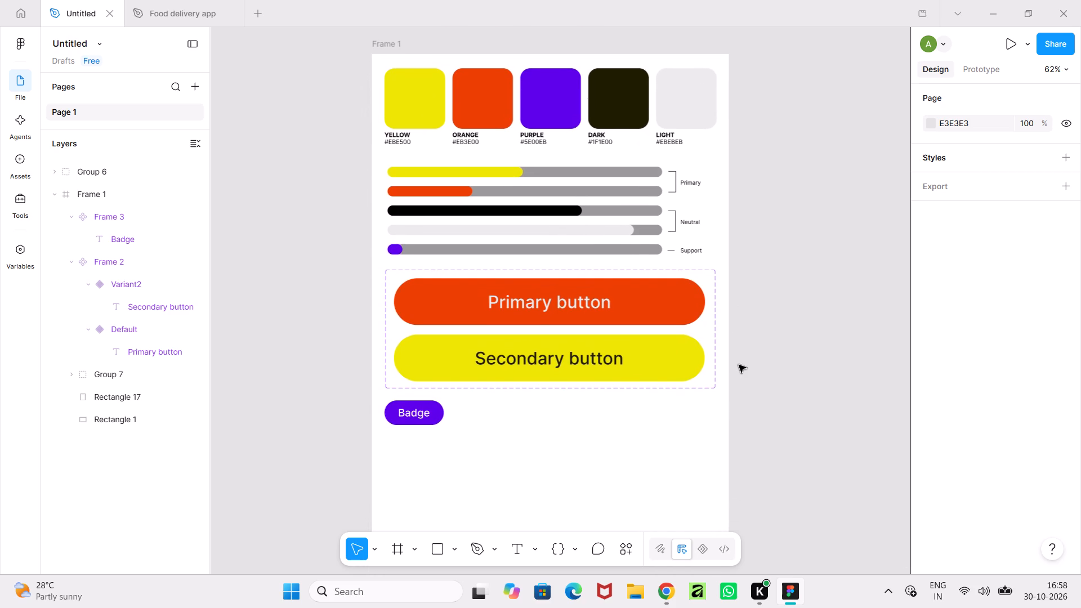
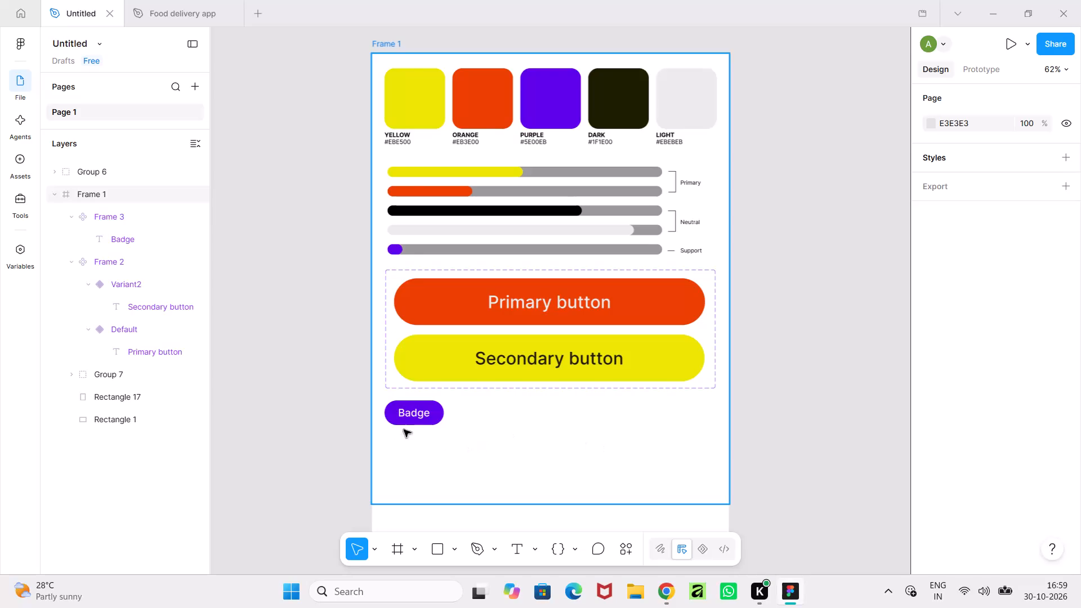
# Move the purple Badge component just below the button variants, aligning its right edge with their frame at X 657, and leave nothing selected.
pyautogui.click(408, 419)
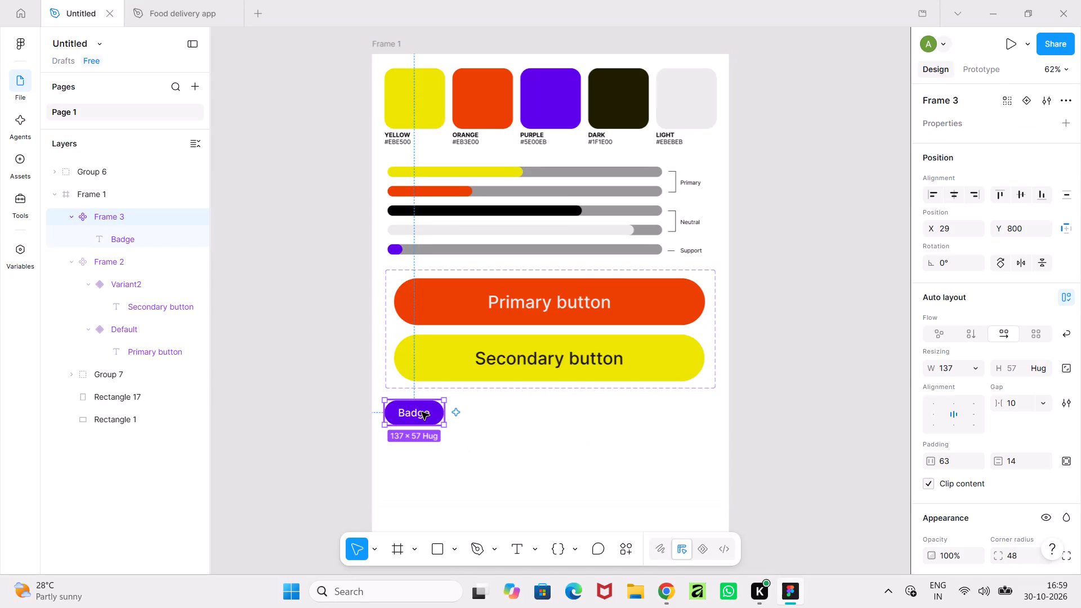
pyautogui.moveTo(422, 412); pyautogui.dragTo(693, 404)
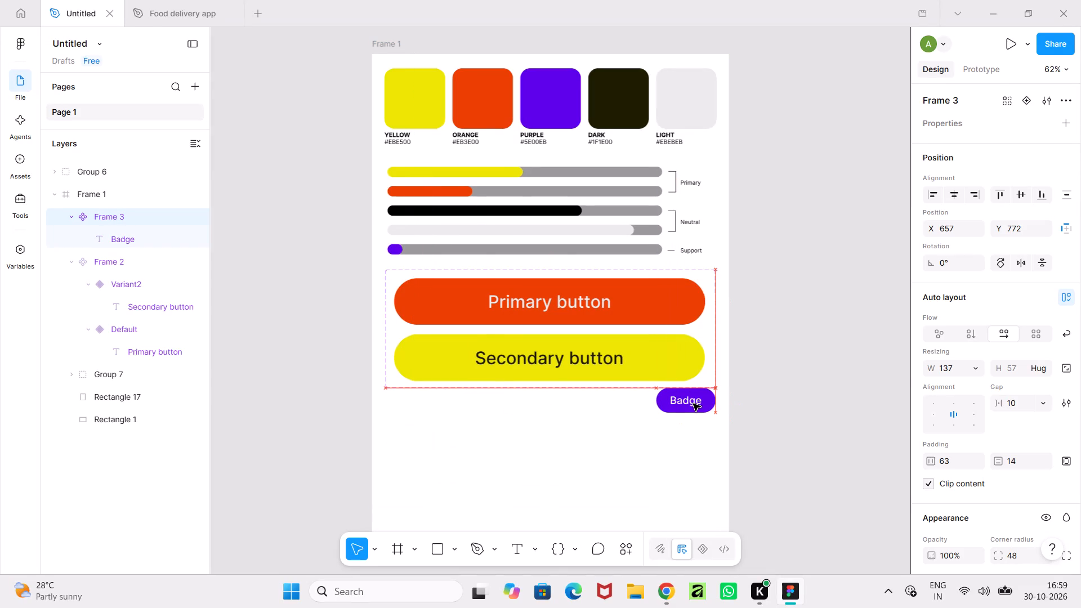
pyautogui.moveTo(693, 404); pyautogui.dragTo(693, 408)
pyautogui.click(741, 397)
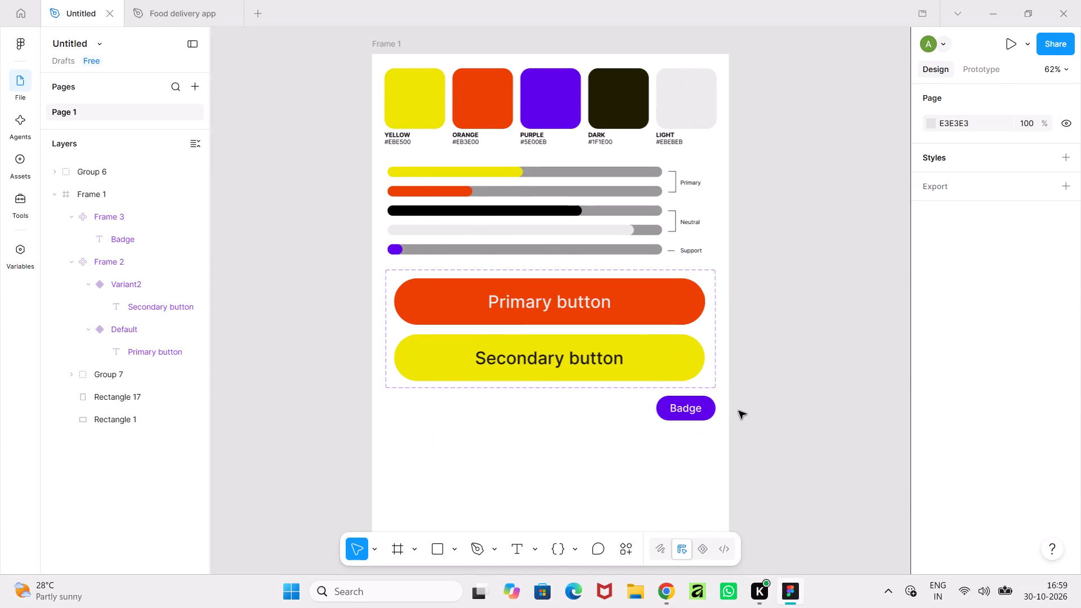
pyautogui.moveTo(738, 412); pyautogui.dragTo(734, 418, button='middle')
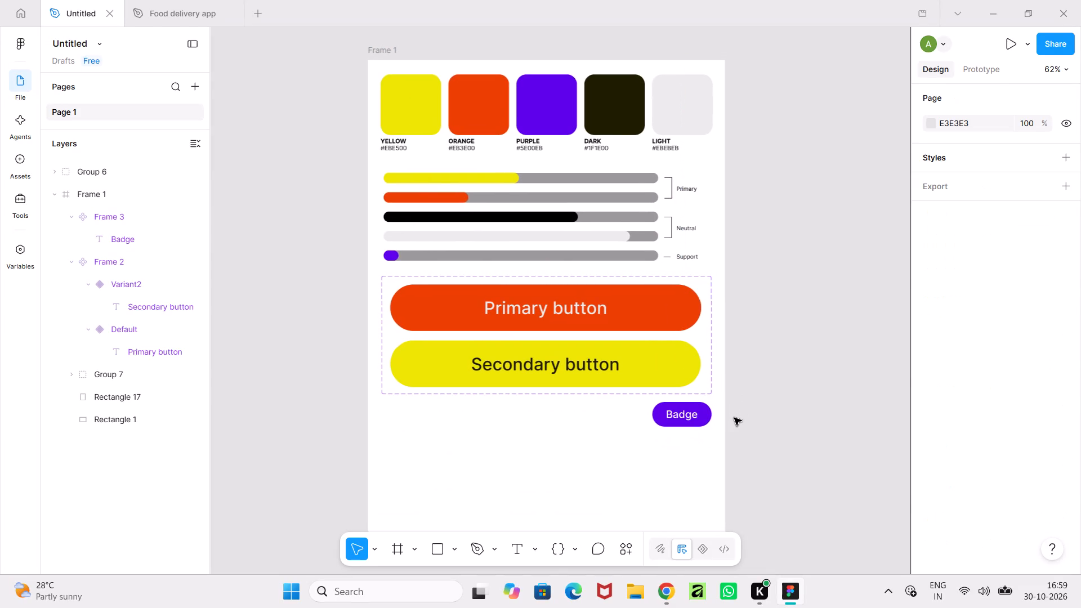
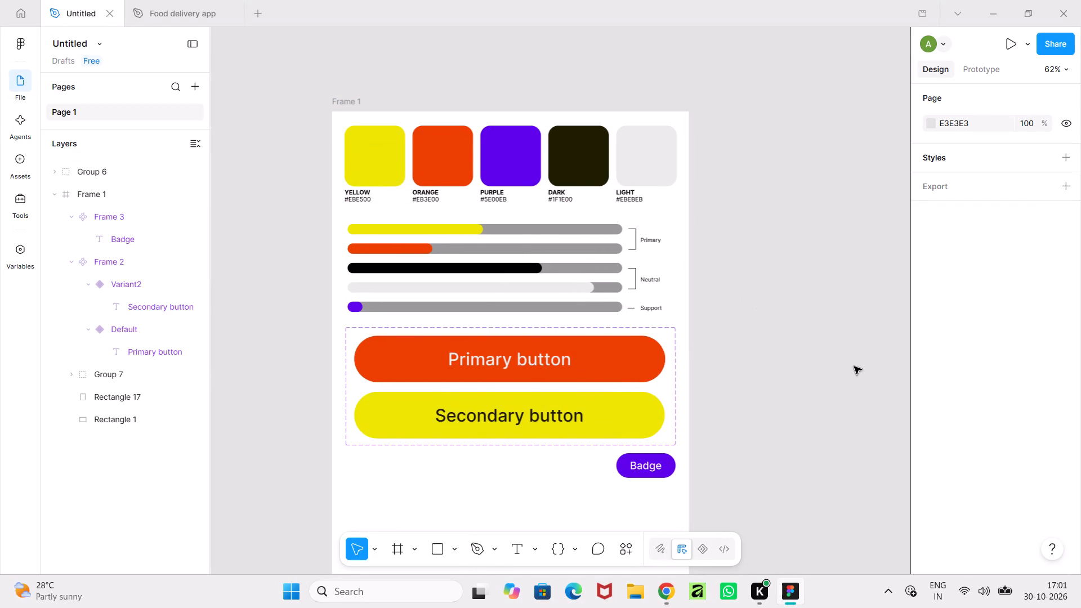
# Look at Dev Mode and the Motion timeline, shrinking the timeline area, and return to Design mode.
pyautogui.click(731, 549)
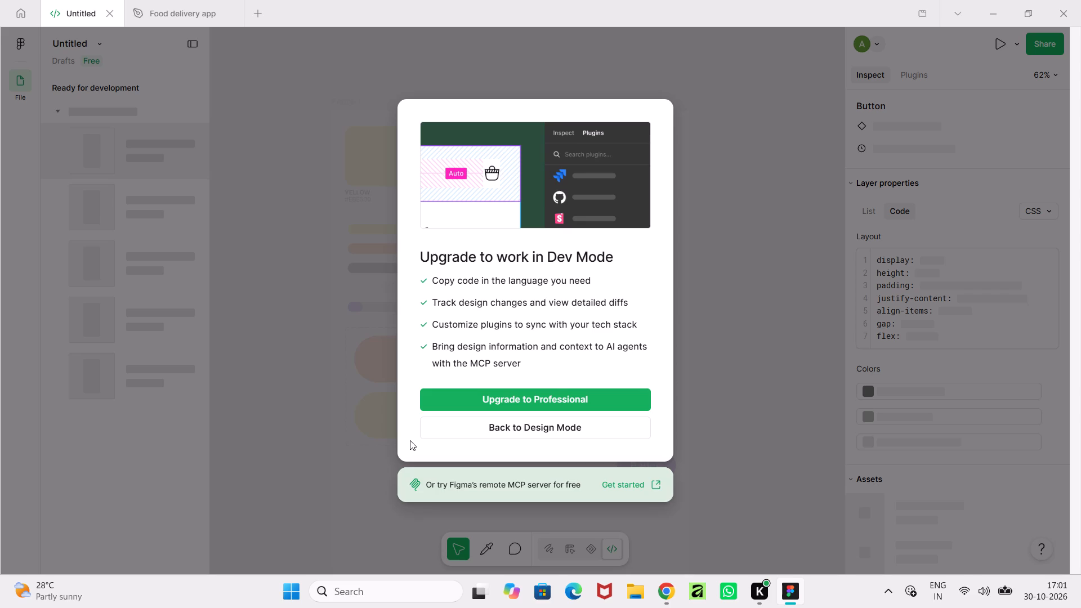
pyautogui.click(466, 422)
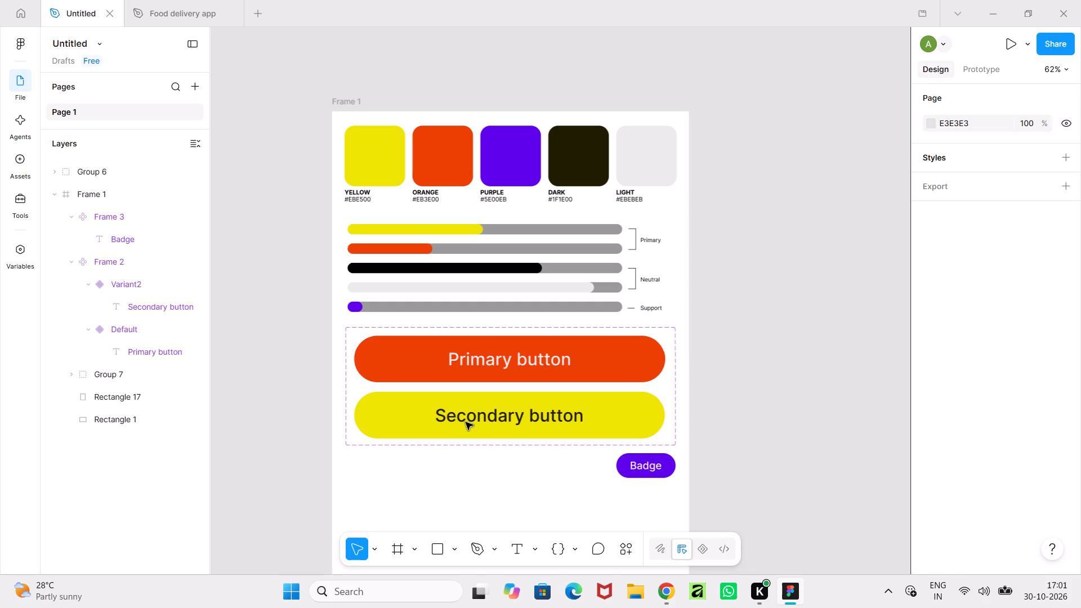
pyautogui.click(703, 548)
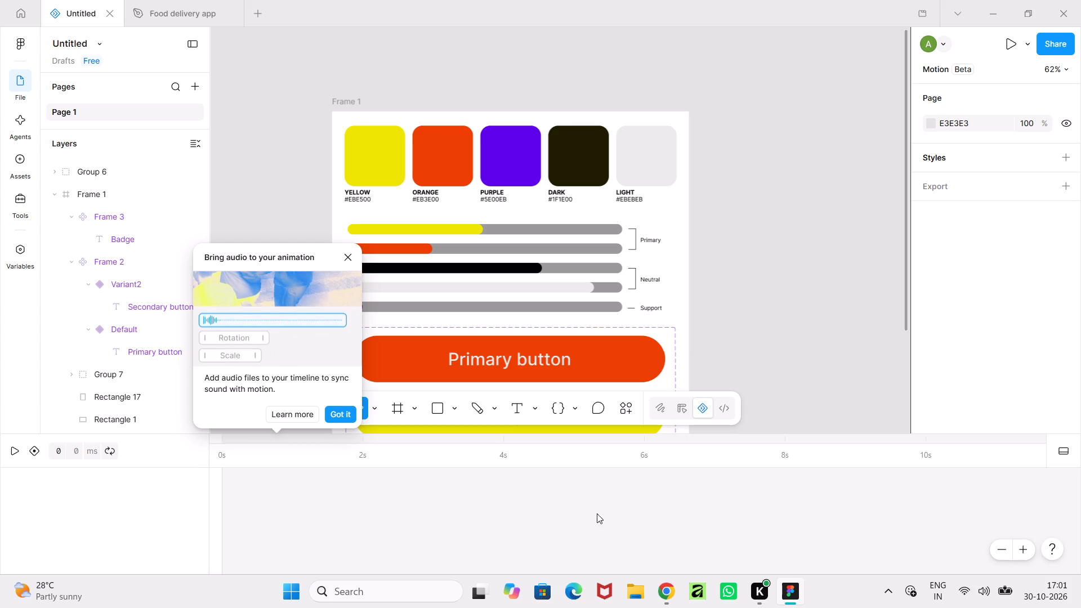
pyautogui.click(346, 418)
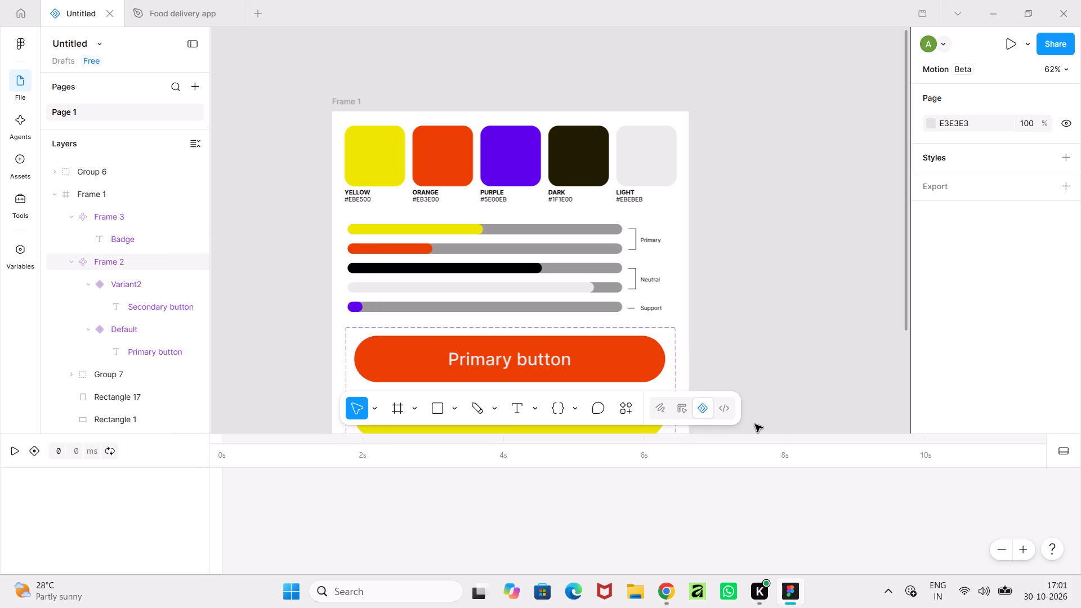
pyautogui.scroll(-3, 789, 470)
pyautogui.scroll(2, 788, 471)
pyautogui.click(703, 411)
pyautogui.doubleClick(703, 411)
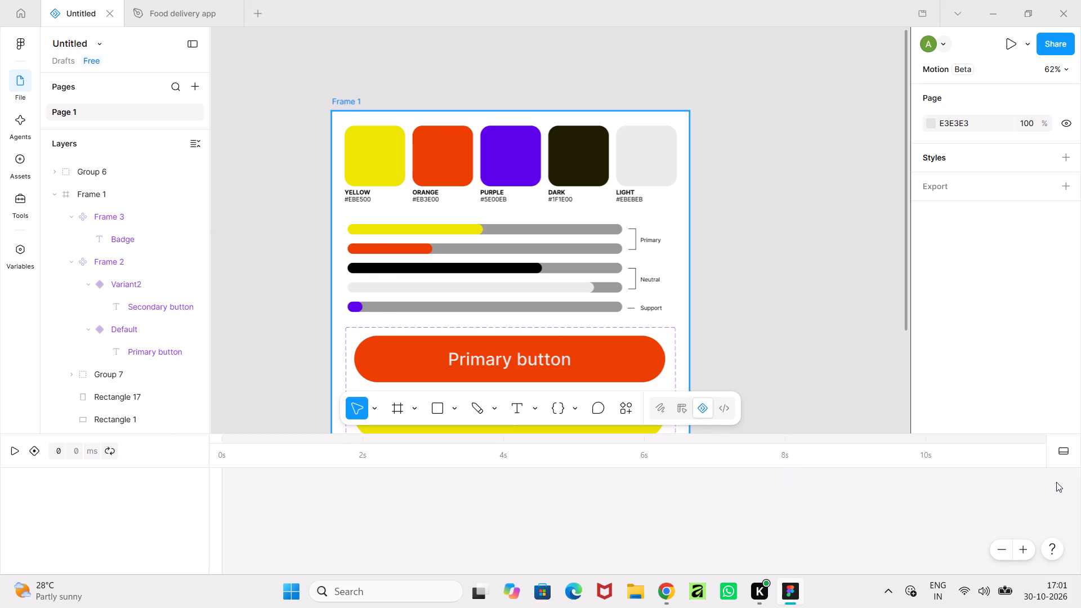
pyautogui.moveTo(995, 431); pyautogui.dragTo(1002, 590)
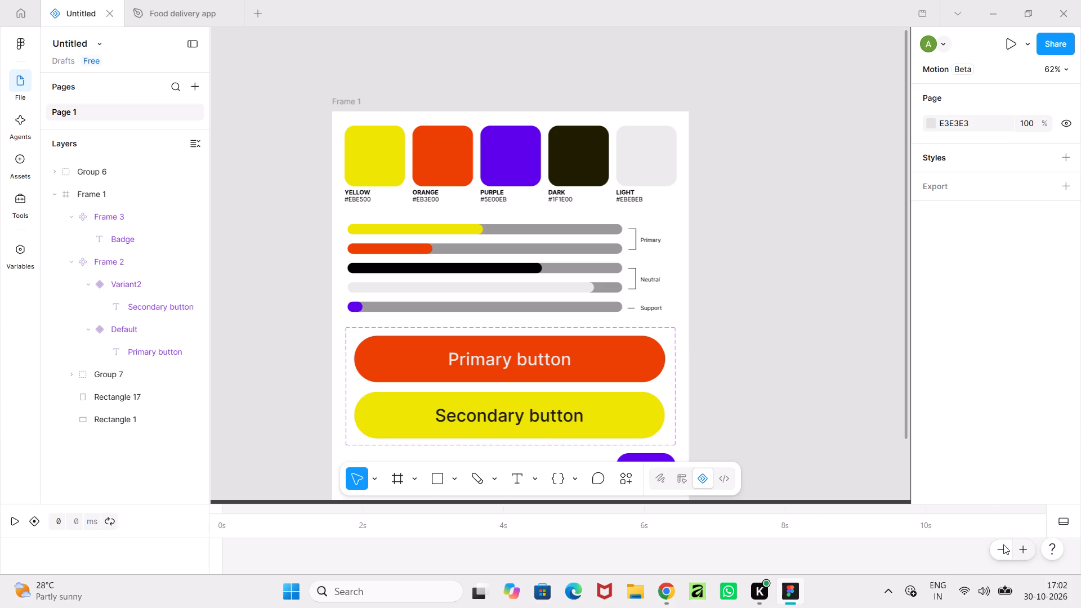
pyautogui.doubleClick(771, 367)
pyautogui.click(677, 478)
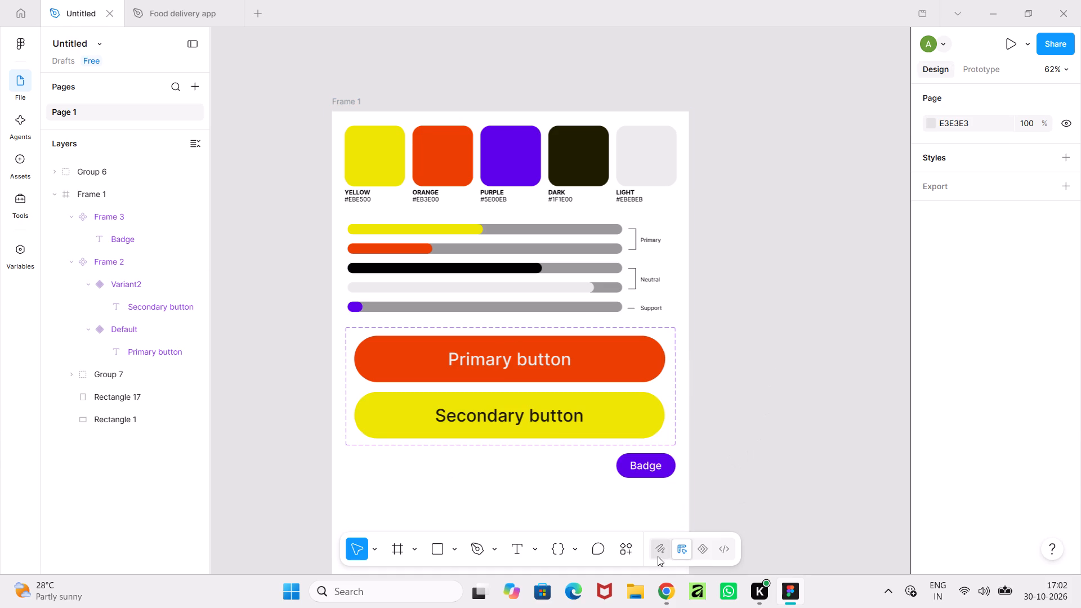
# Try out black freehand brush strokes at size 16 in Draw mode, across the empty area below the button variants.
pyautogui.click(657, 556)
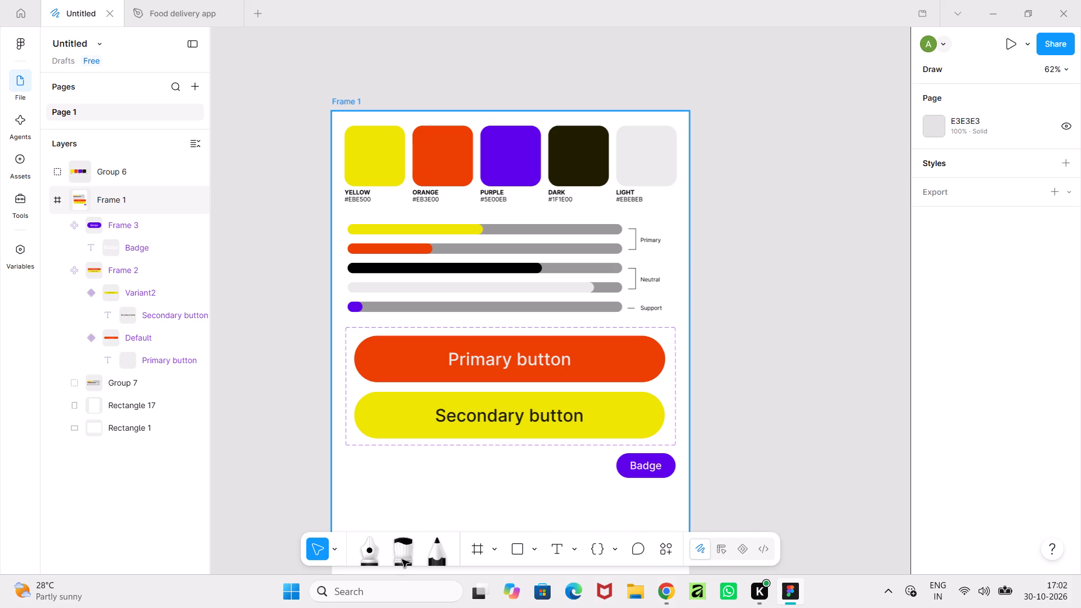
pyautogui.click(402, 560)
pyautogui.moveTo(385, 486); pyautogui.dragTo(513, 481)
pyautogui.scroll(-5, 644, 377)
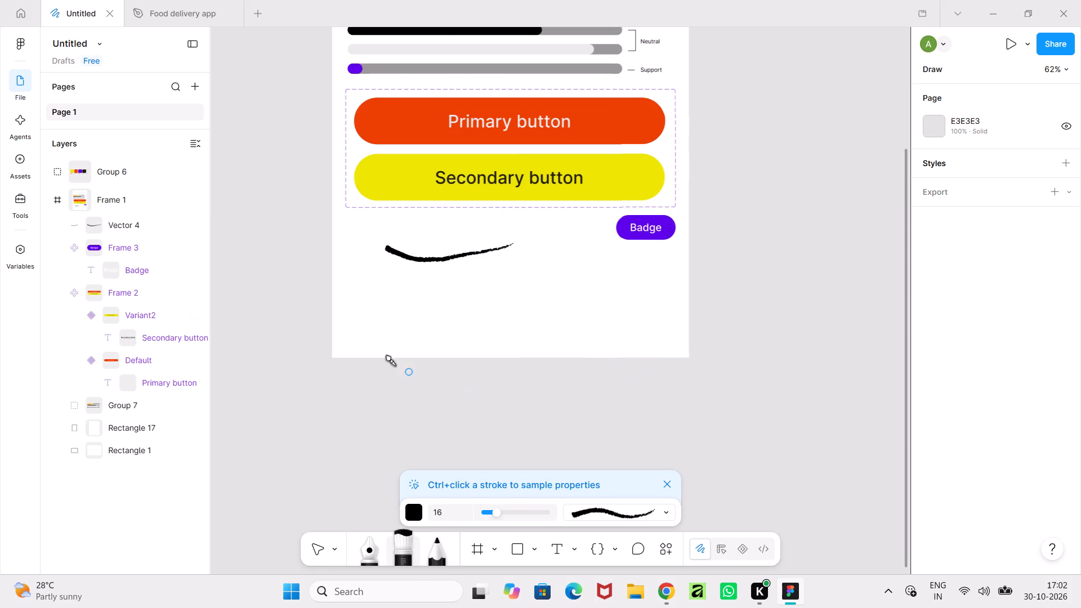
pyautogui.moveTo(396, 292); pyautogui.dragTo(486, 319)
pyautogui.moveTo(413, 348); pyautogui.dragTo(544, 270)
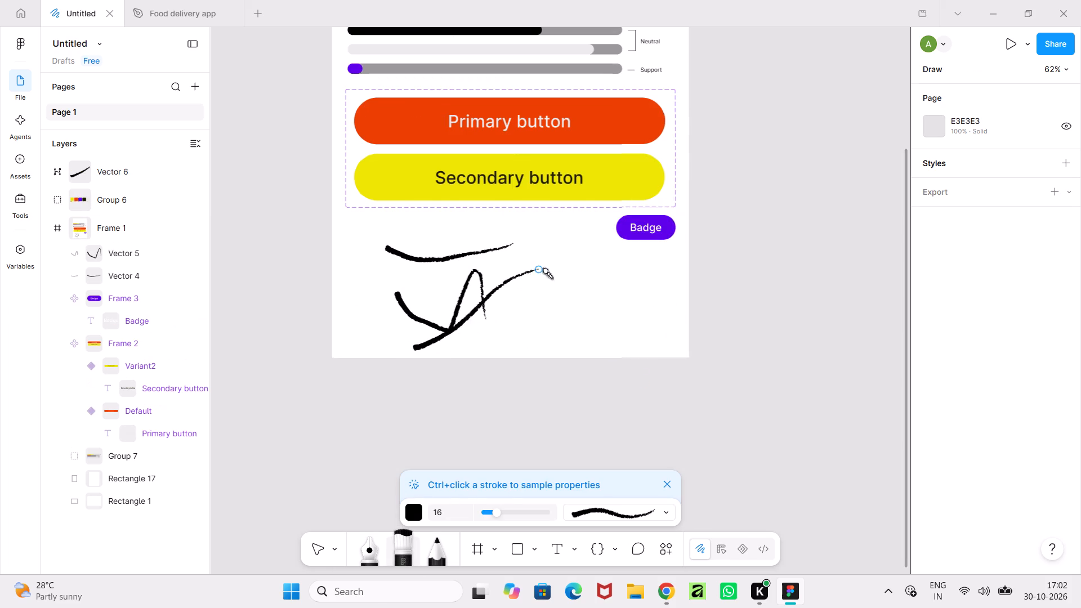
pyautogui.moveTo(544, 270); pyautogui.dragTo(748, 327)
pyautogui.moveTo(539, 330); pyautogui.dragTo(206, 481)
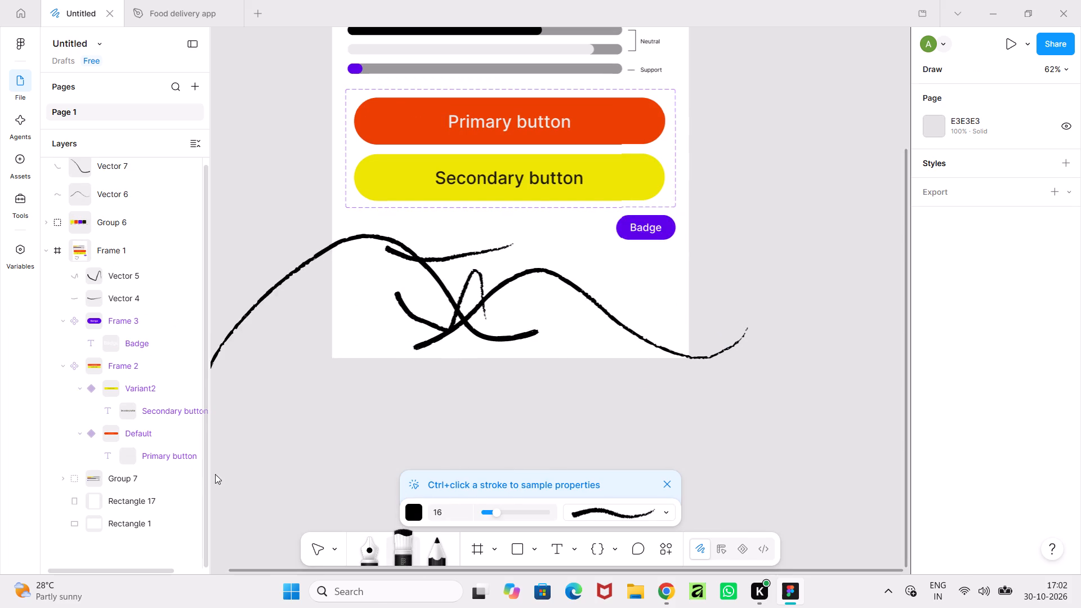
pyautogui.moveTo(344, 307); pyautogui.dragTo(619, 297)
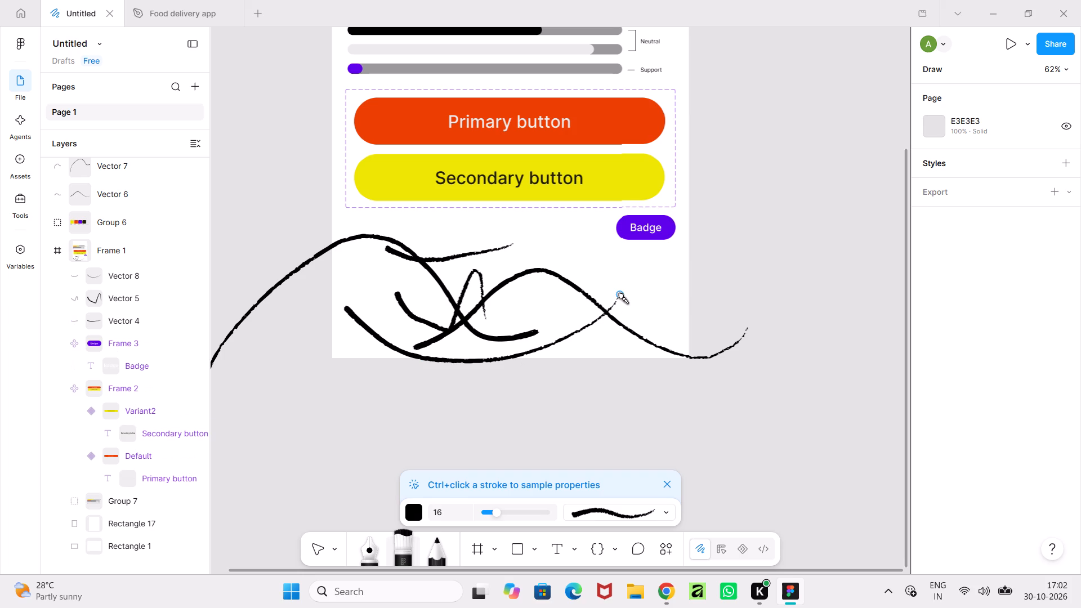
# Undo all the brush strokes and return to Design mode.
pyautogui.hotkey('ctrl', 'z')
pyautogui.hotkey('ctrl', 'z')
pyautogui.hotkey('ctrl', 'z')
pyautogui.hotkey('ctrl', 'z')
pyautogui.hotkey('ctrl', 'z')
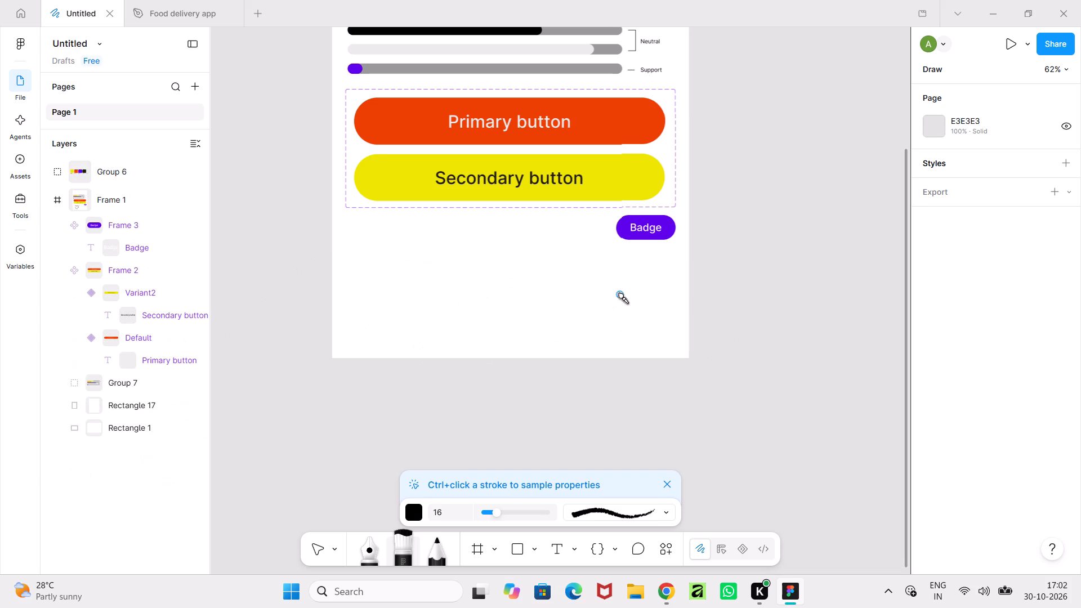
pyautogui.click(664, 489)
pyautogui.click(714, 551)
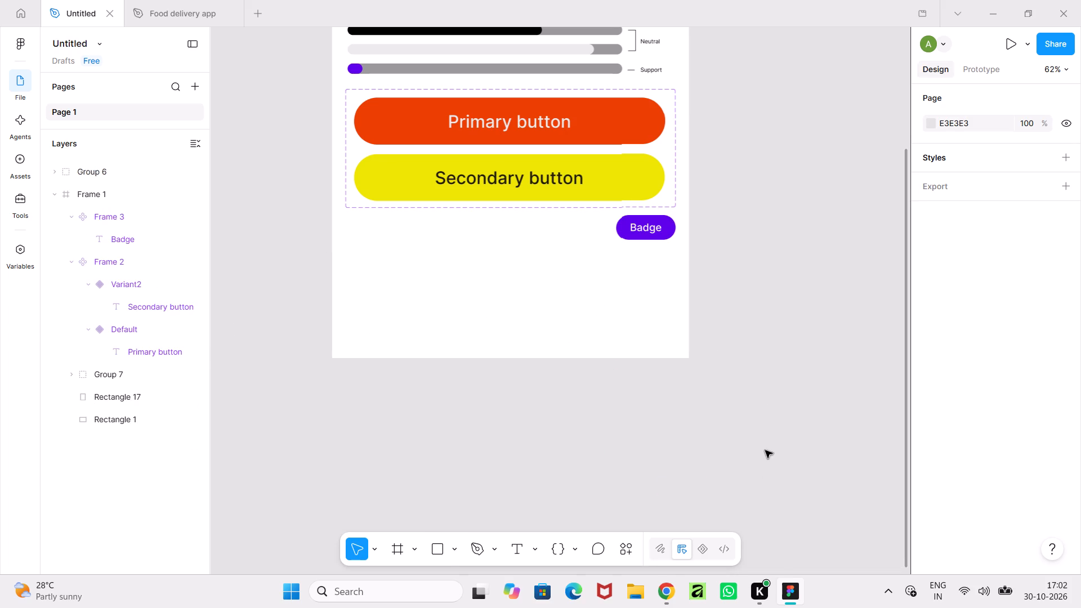
# Narrow the Primary and Secondary button variants from their right edges to matching widths, about three quarters of their original width.
pyautogui.keyDown('ctrl'); pyautogui.scroll(-4, 753, 352); pyautogui.keyUp('ctrl')
pyautogui.moveTo(758, 343); pyautogui.dragTo(744, 422, button='middle')
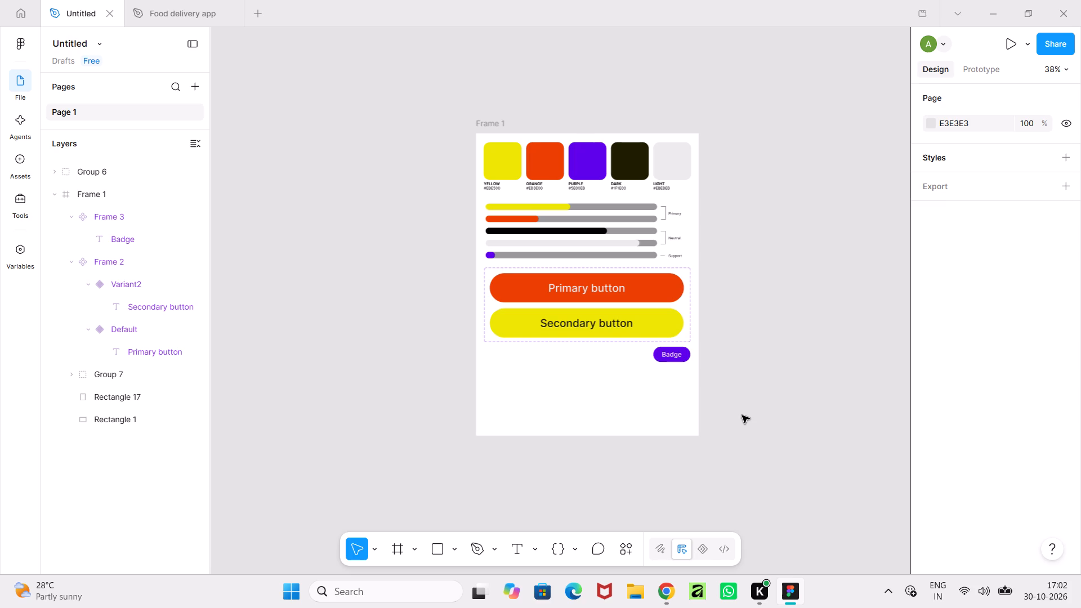
pyautogui.doubleClick(666, 295)
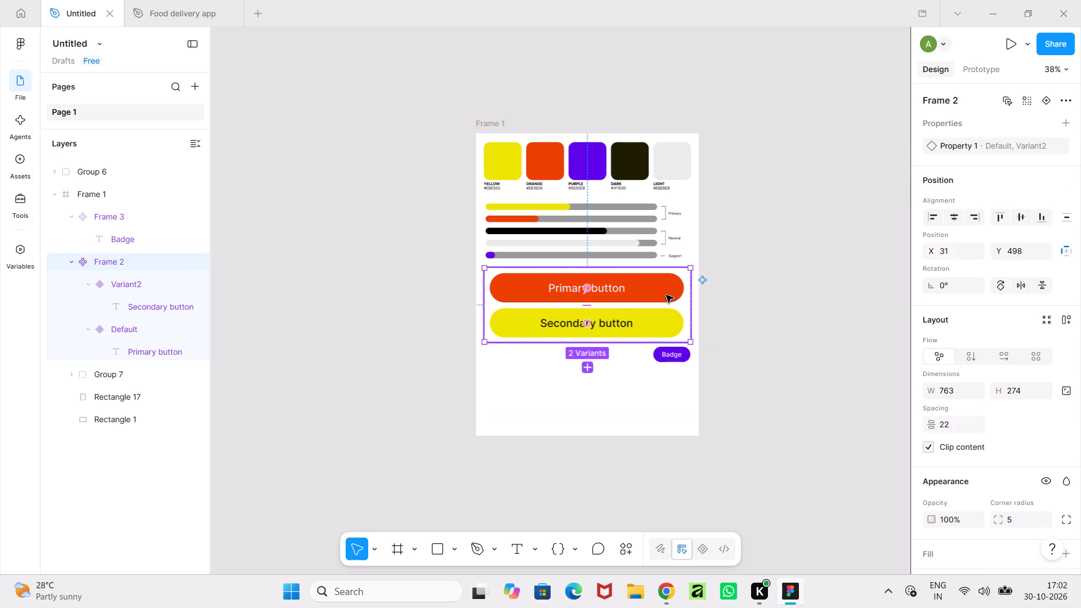
pyautogui.moveTo(687, 294); pyautogui.dragTo(668, 301)
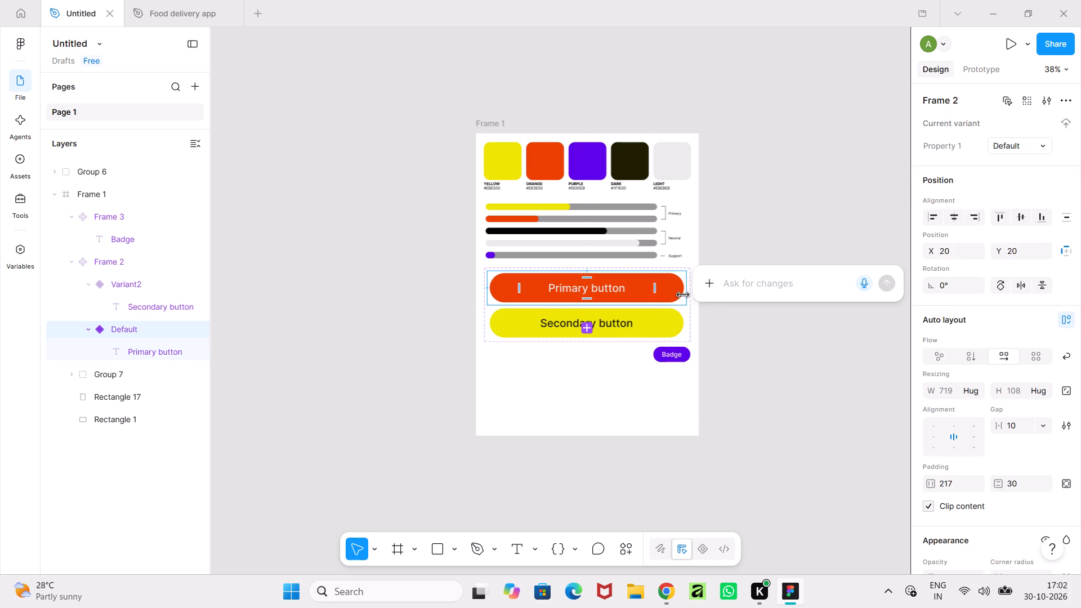
pyautogui.click(759, 325)
pyautogui.doubleClick(662, 294)
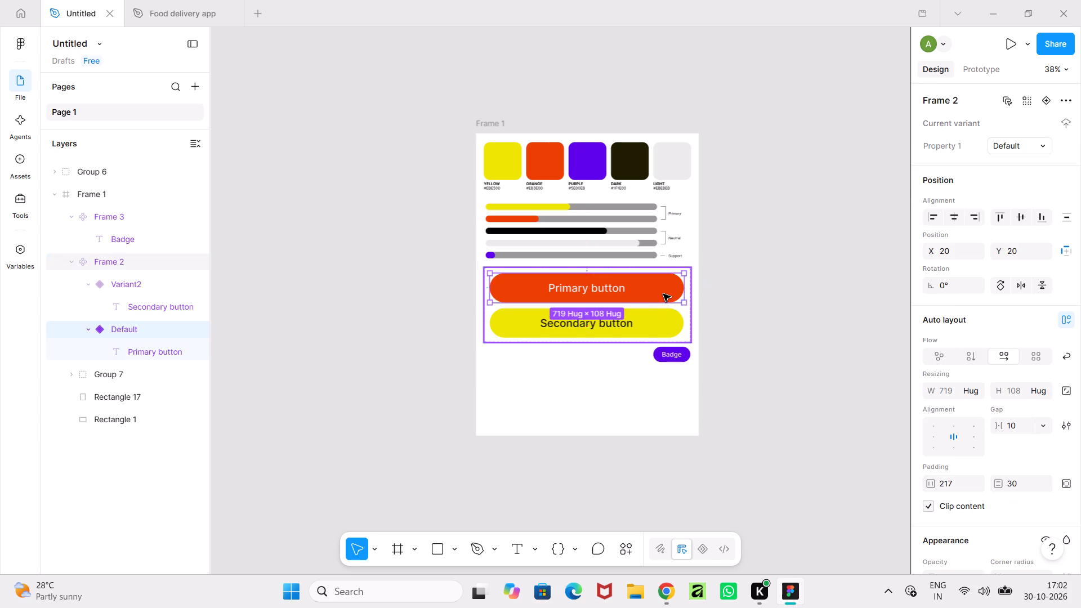
pyautogui.moveTo(684, 291); pyautogui.dragTo(636, 299)
pyautogui.click(665, 330)
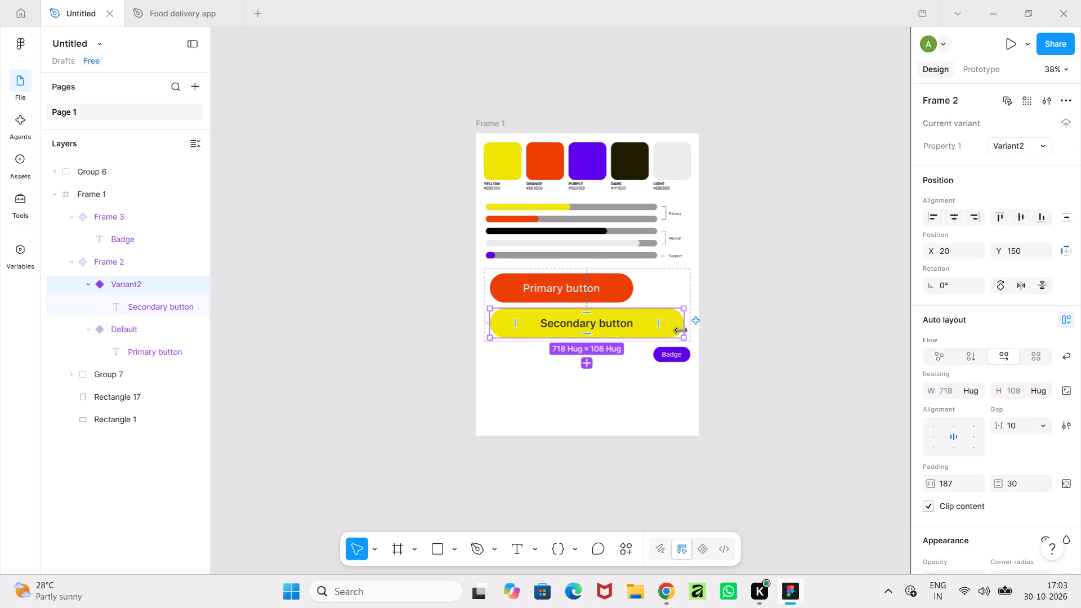
pyautogui.moveTo(681, 330); pyautogui.dragTo(633, 332)
# Narrow the frame around the two button variants to 575 wide so it fits the shortened buttons.
pyautogui.click(660, 318)
pyautogui.moveTo(690, 310); pyautogui.dragTo(654, 319)
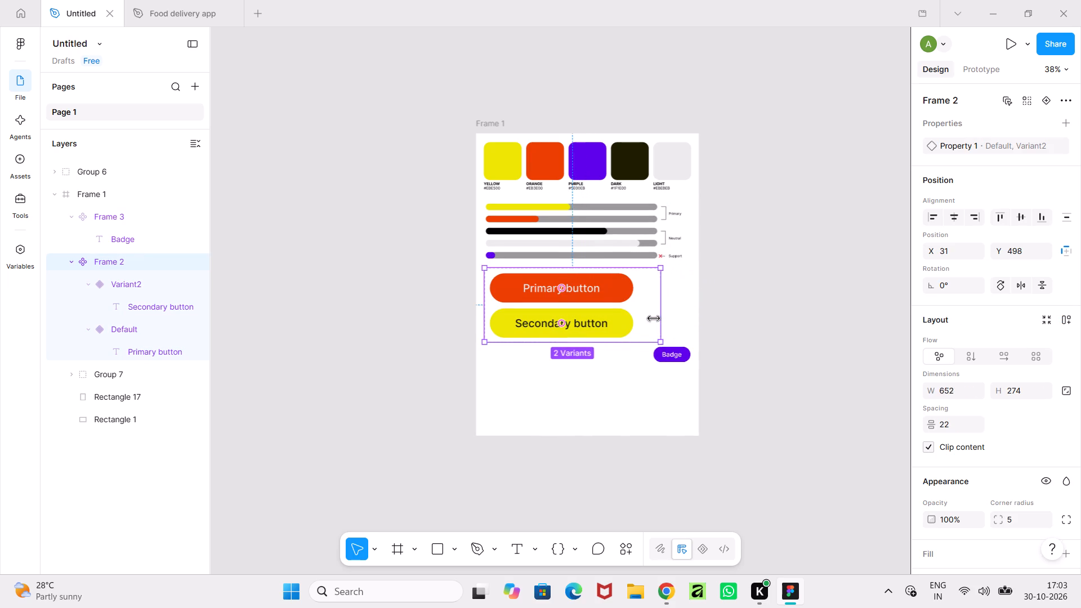
pyautogui.moveTo(654, 319); pyautogui.dragTo(640, 319)
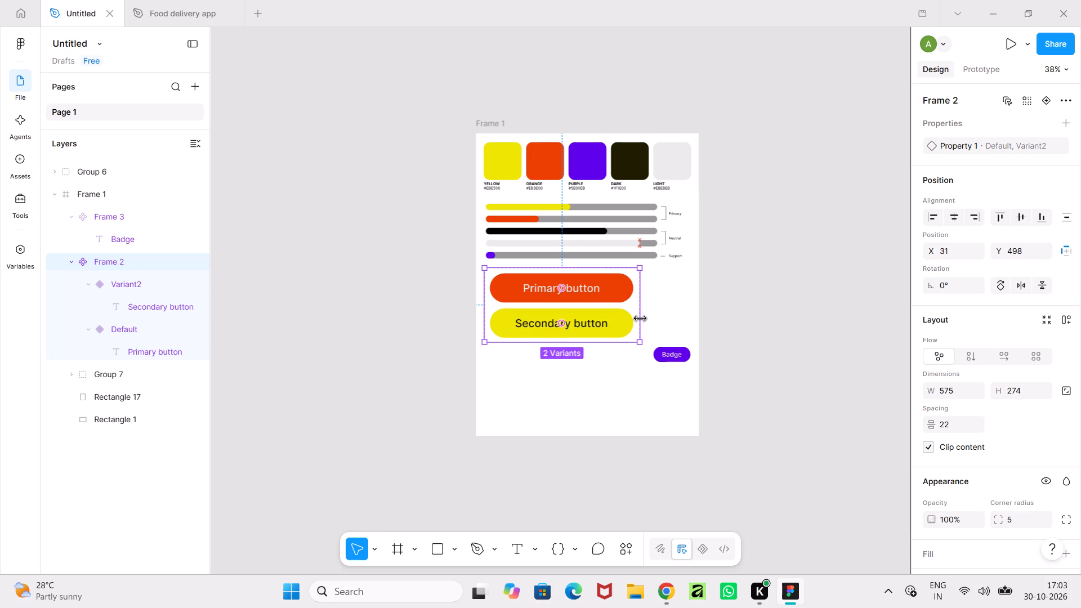
pyautogui.moveTo(640, 319); pyautogui.dragTo(642, 319)
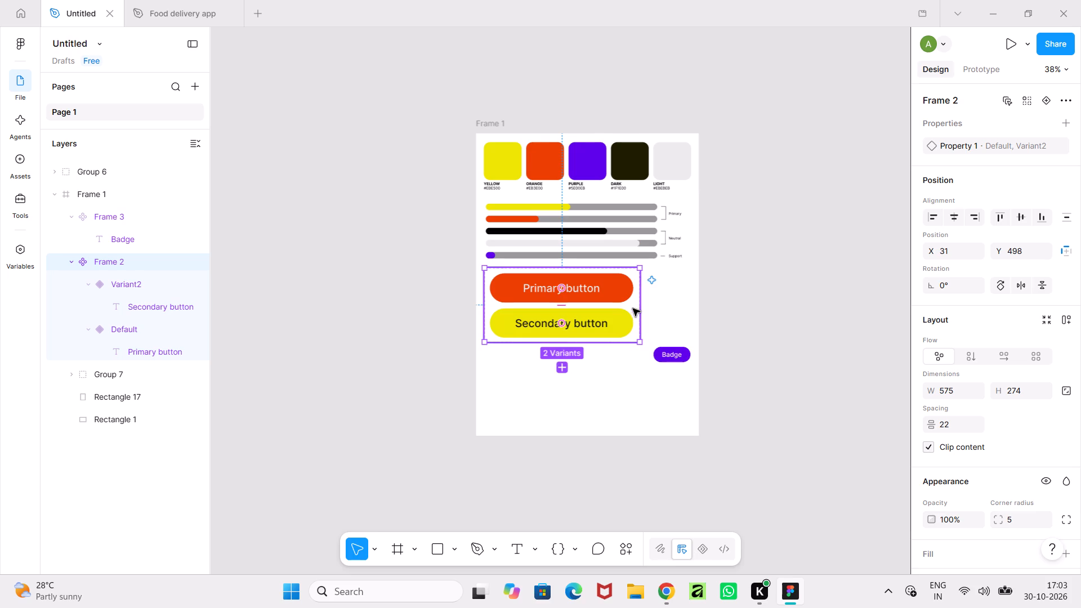
pyautogui.click(709, 321)
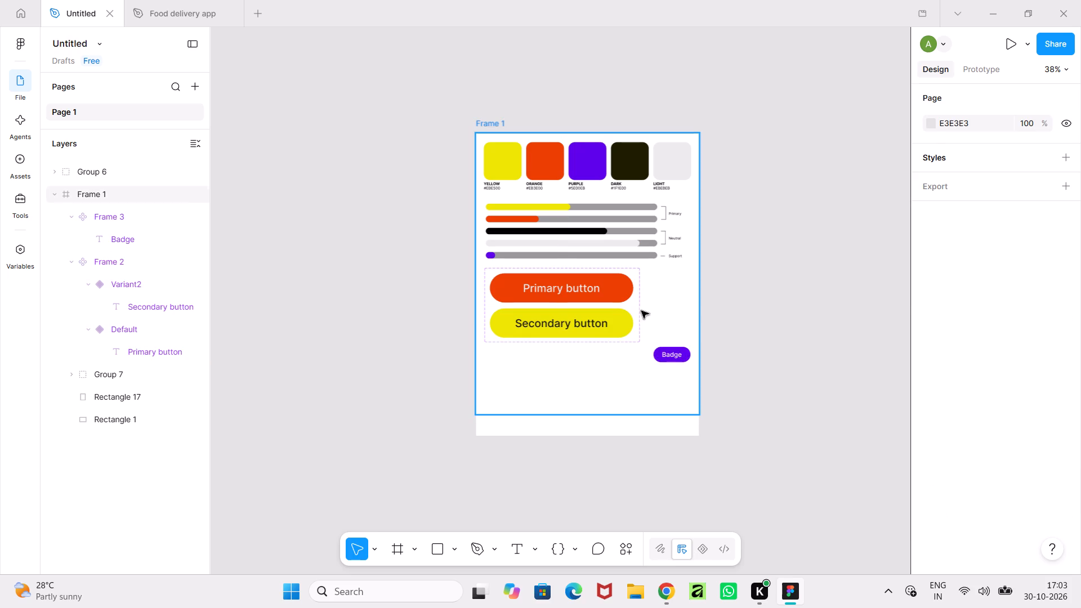
pyautogui.click(636, 309)
pyautogui.click(642, 310)
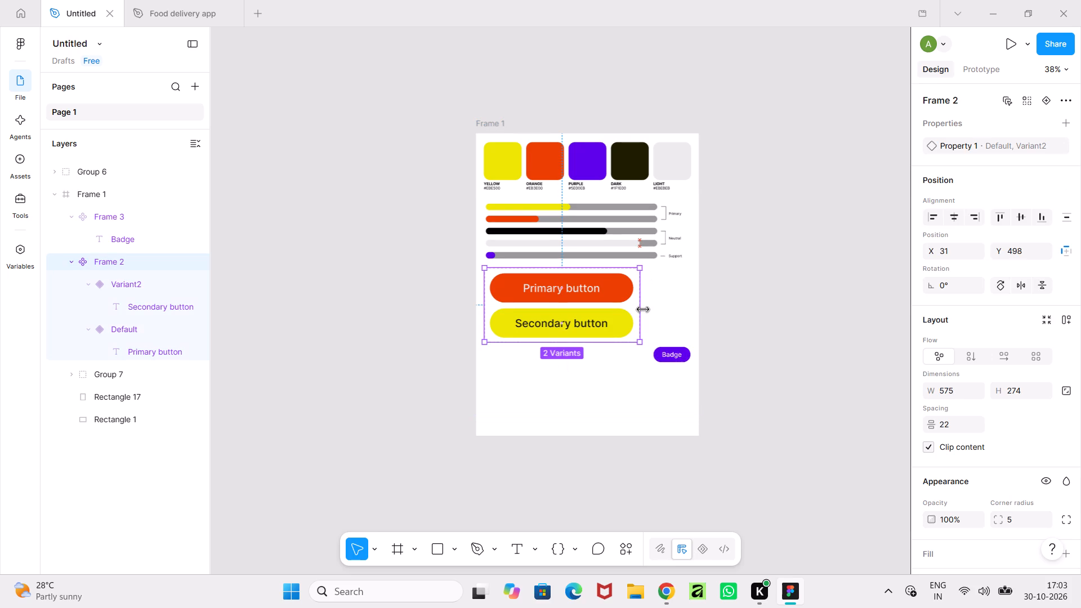
pyautogui.click(745, 342)
# Move the purple Badge component beside the button variants, level with the top of their frame, at X 622, Y 498.
pyautogui.click(674, 360)
pyautogui.moveTo(674, 358); pyautogui.dragTo(671, 318)
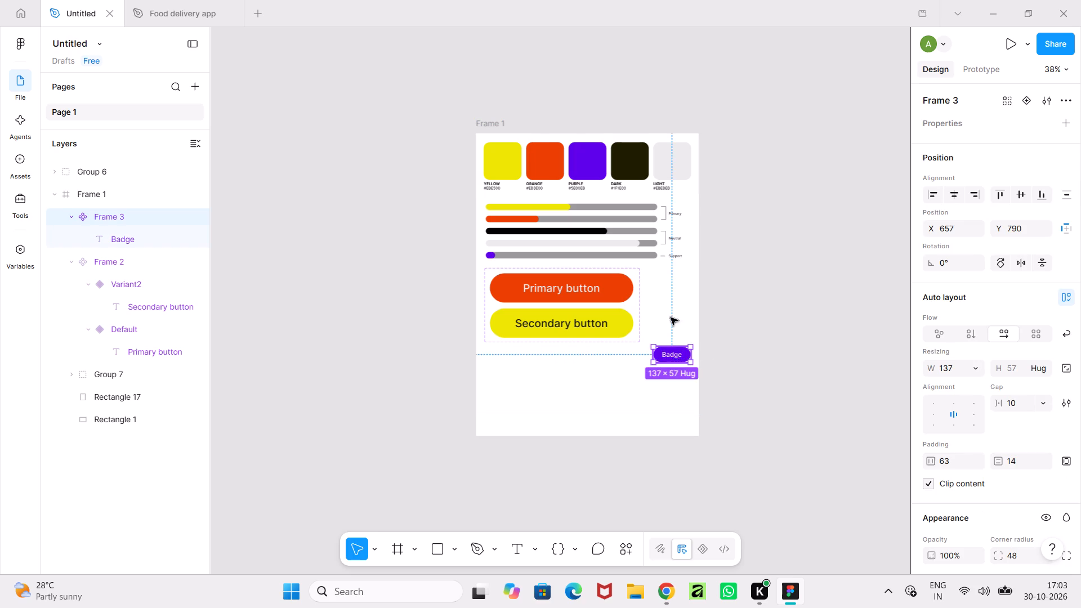
pyautogui.moveTo(671, 318); pyautogui.dragTo(664, 276)
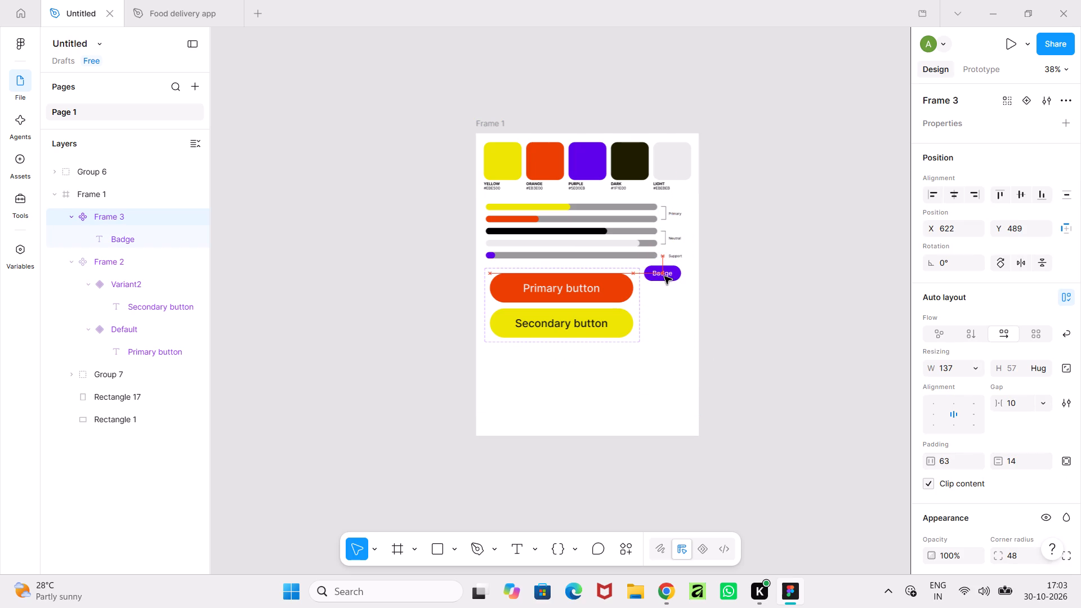
pyautogui.moveTo(664, 276); pyautogui.dragTo(664, 278)
pyautogui.click(779, 293)
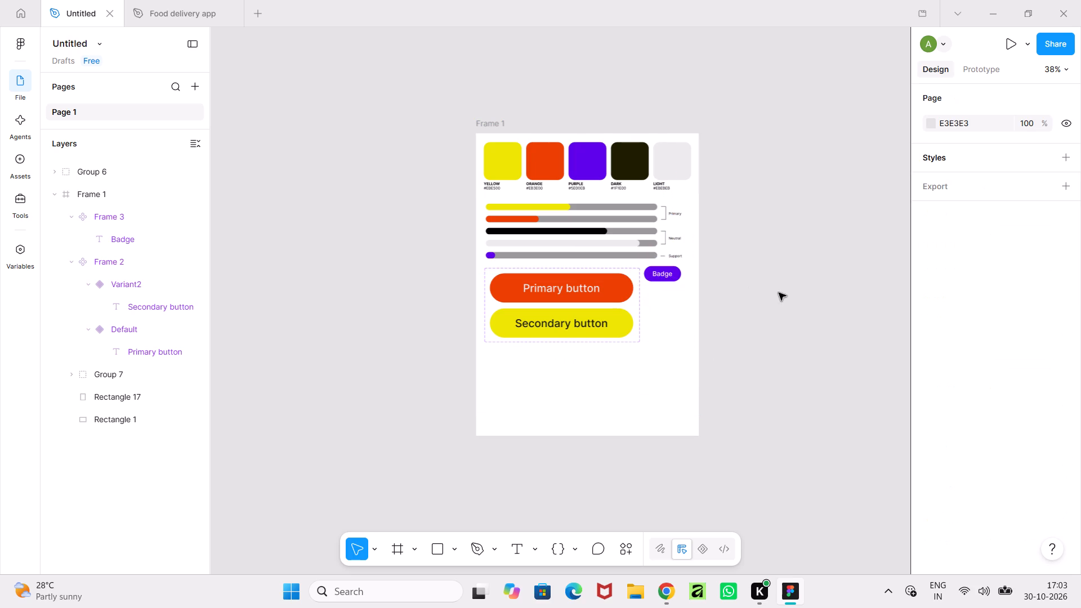
pyautogui.keyDown('ctrl'); pyautogui.scroll(7, 779, 293); pyautogui.keyUp('ctrl')
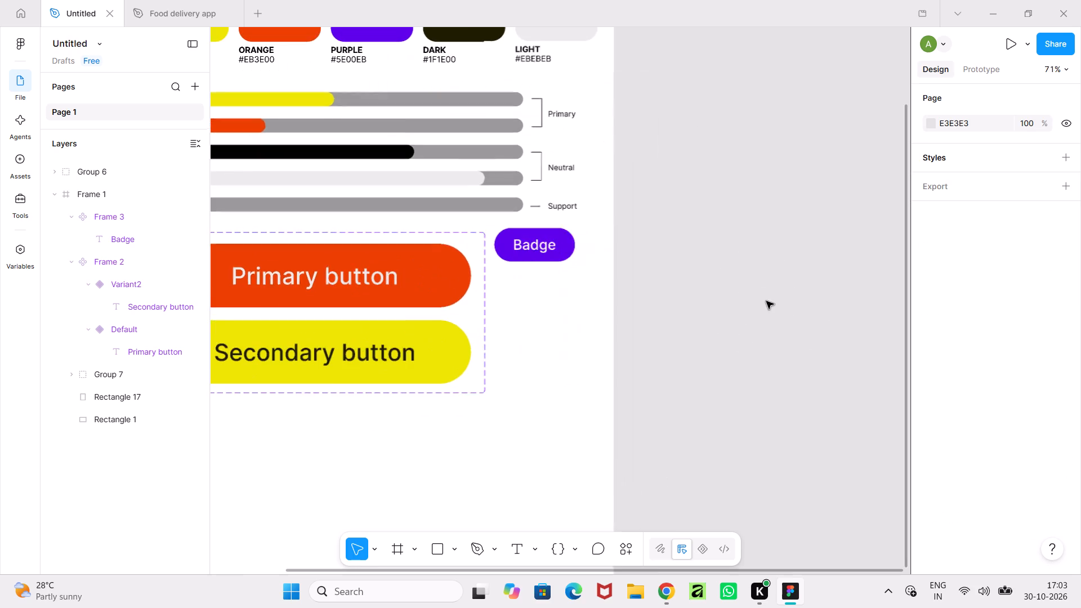
pyautogui.moveTo(766, 301); pyautogui.dragTo(809, 370, button='middle')
pyautogui.click(600, 315)
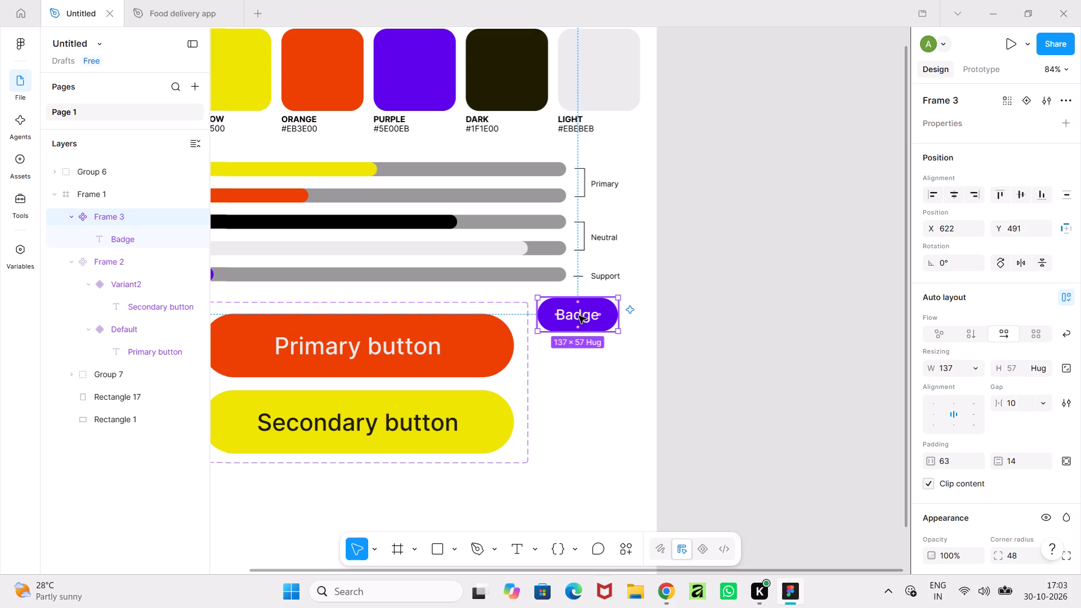
pyautogui.click(579, 316)
pyautogui.click(734, 319)
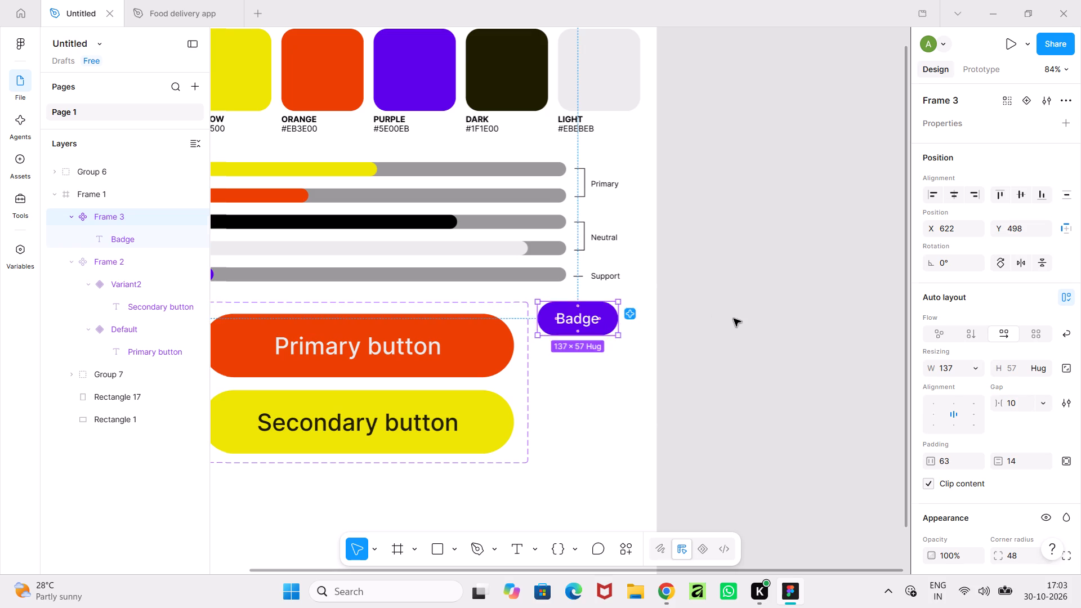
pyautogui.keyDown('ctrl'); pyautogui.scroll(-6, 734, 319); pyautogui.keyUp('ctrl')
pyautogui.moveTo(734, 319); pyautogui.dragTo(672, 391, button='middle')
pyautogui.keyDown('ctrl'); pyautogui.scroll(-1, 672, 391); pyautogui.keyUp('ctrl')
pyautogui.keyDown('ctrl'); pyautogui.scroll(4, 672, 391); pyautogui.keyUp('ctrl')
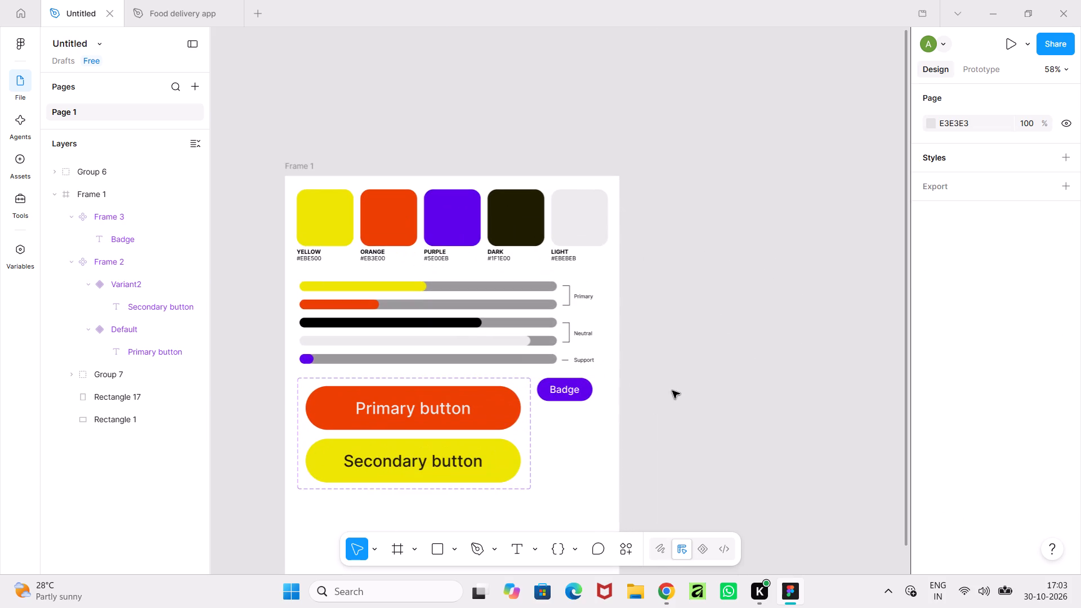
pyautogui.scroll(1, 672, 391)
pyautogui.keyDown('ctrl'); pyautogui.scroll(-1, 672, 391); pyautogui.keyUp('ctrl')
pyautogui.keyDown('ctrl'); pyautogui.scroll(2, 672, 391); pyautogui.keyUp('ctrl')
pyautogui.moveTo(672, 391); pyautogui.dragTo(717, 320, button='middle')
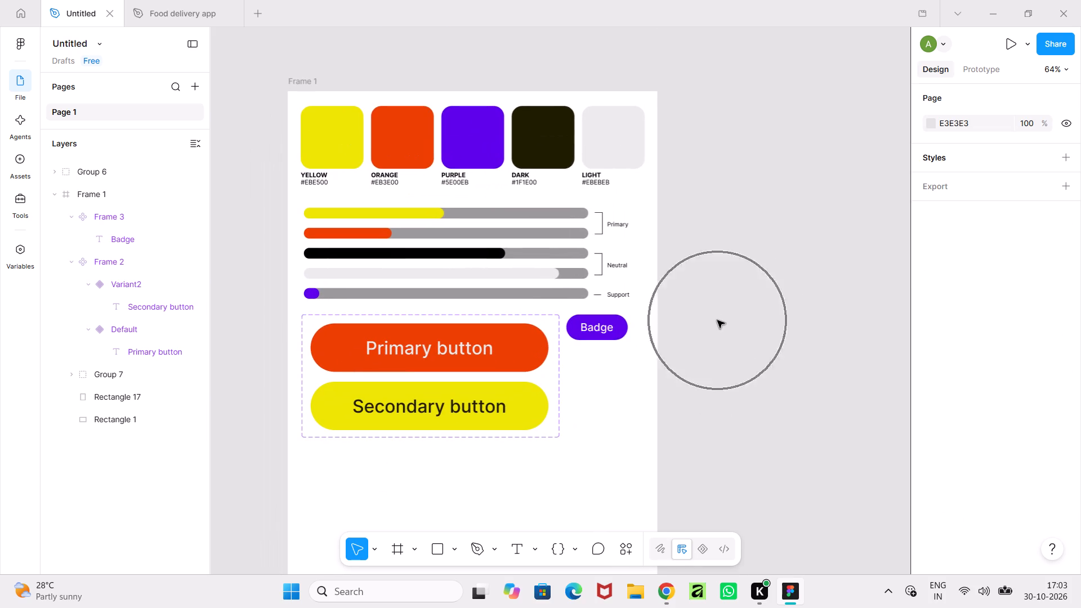
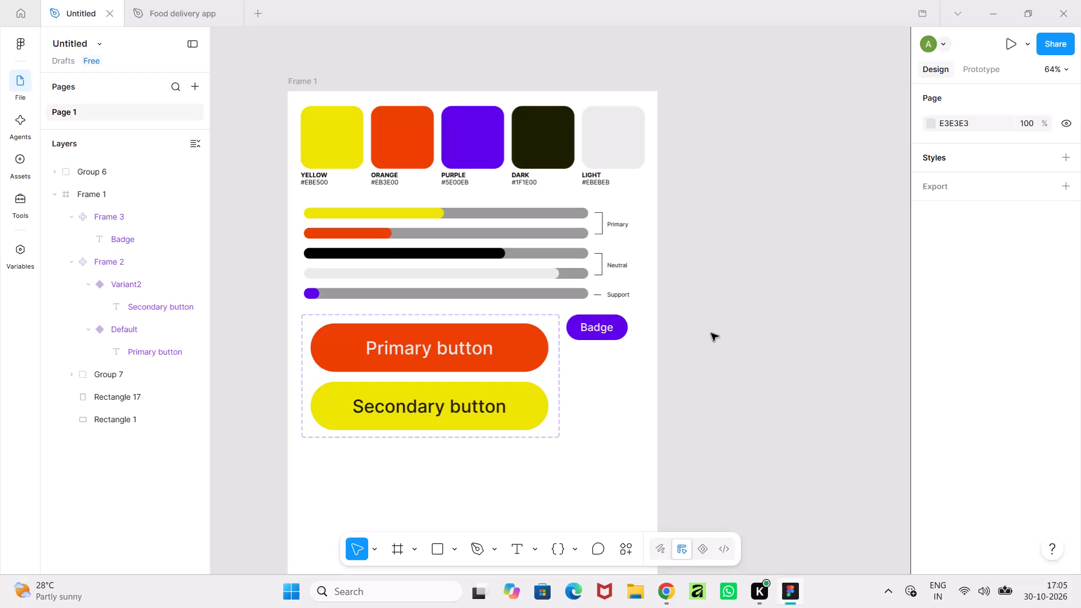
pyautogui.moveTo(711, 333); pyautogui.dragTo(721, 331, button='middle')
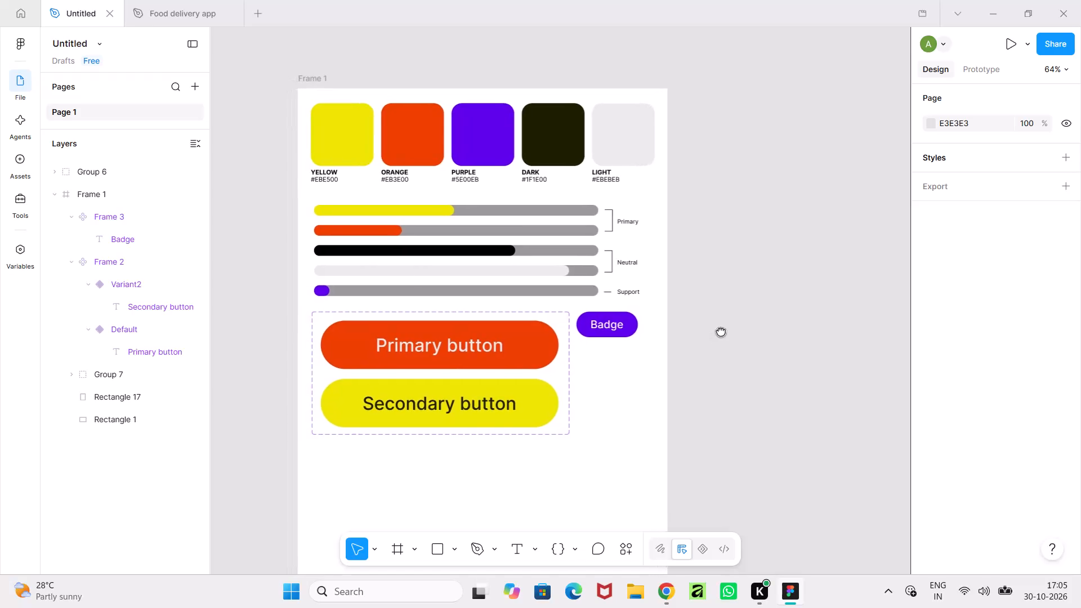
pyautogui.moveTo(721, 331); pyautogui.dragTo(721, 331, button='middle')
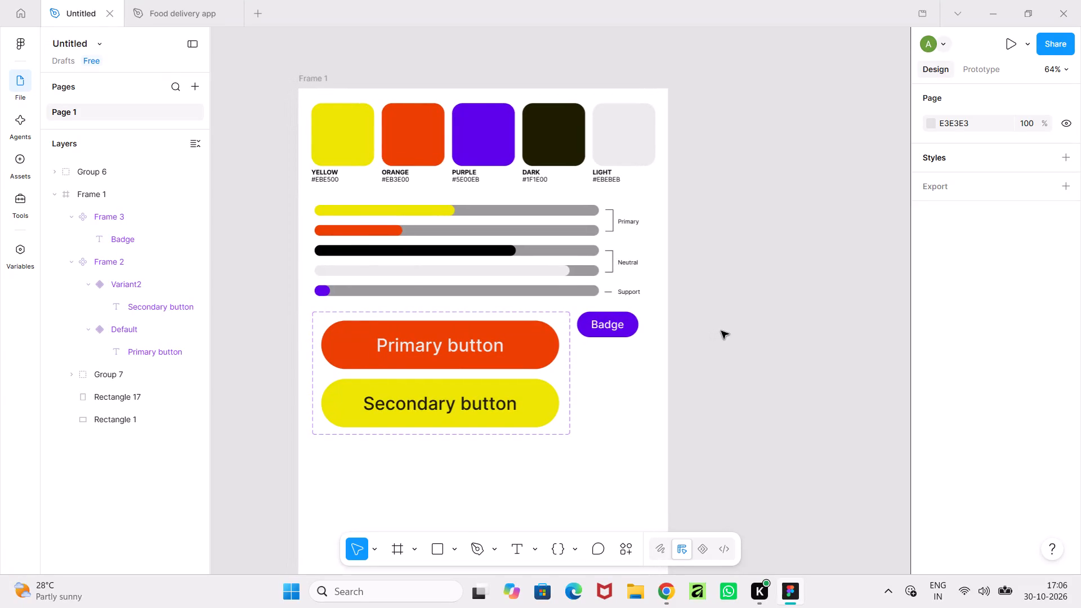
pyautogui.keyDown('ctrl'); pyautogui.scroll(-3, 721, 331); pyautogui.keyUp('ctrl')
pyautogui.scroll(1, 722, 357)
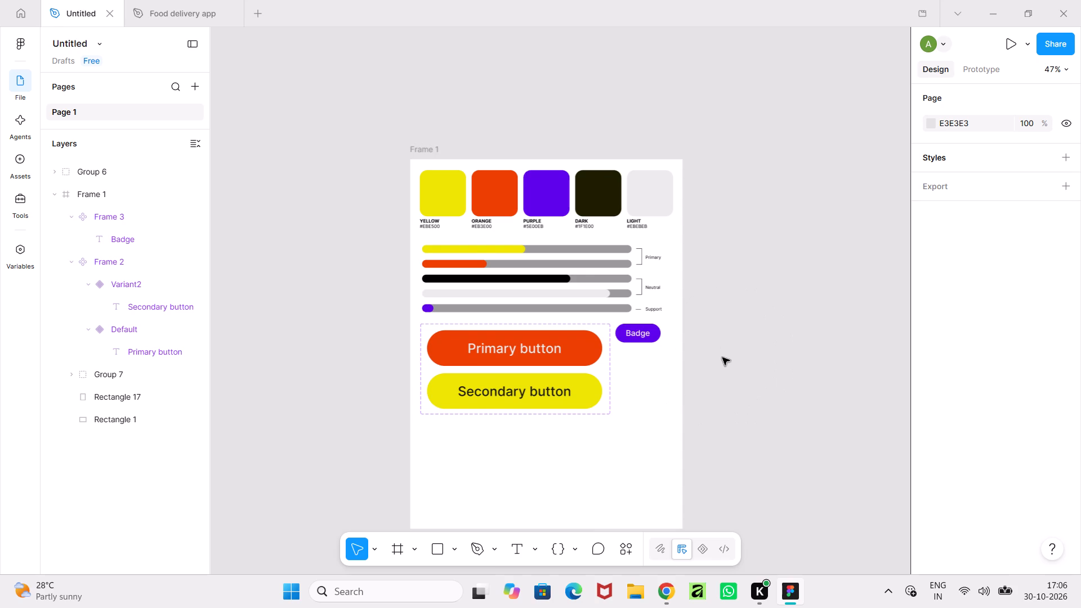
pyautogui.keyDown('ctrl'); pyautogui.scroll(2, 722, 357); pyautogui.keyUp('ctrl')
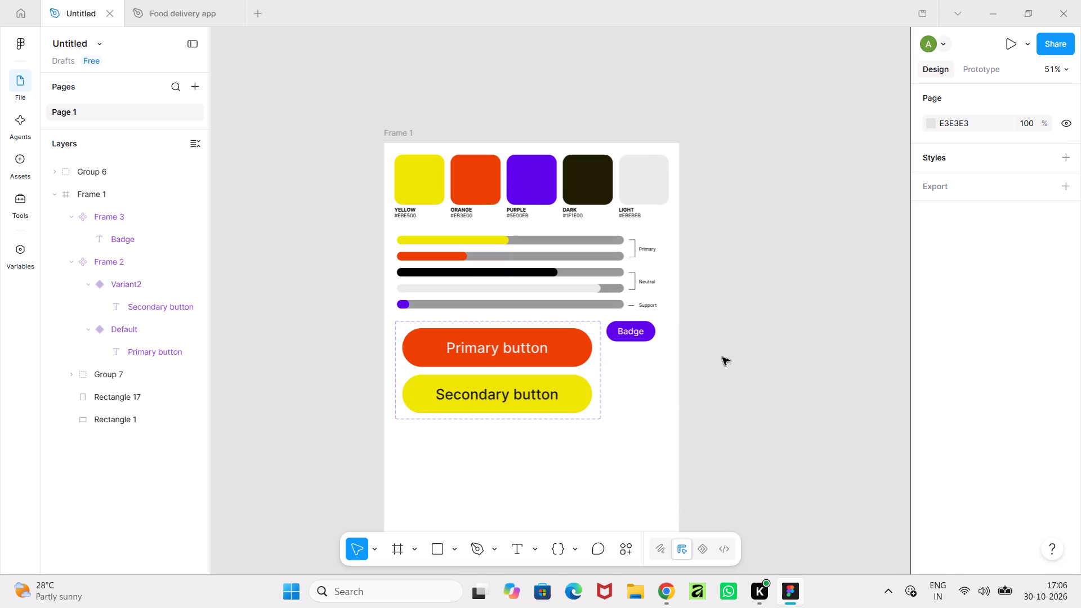
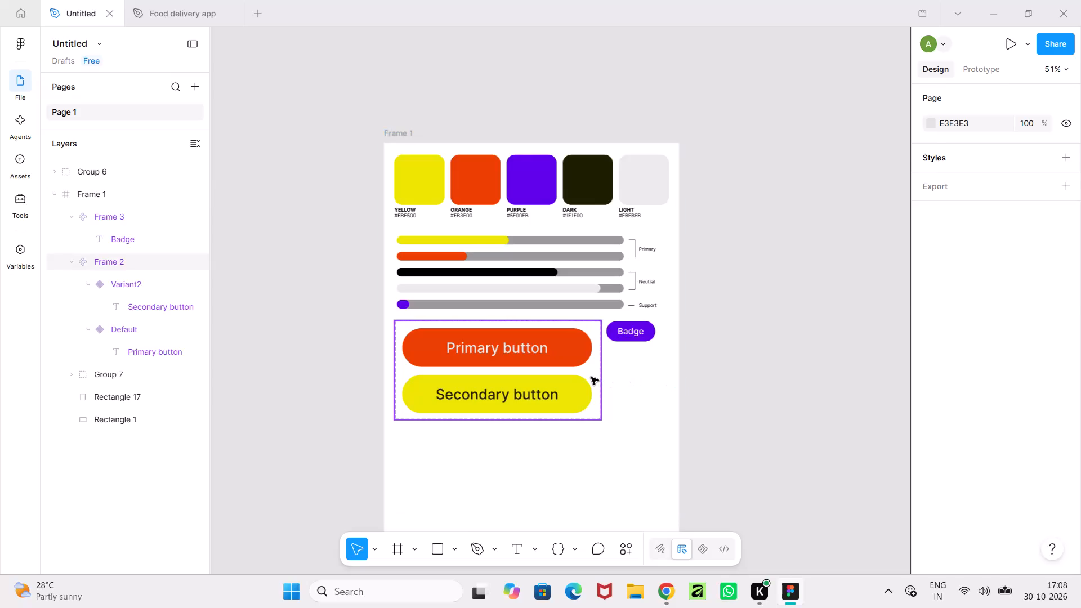
# Apply vertical auto layout to the button variants component set, Frame 2, with a gap of 20 between the buttons.
pyautogui.click(591, 377)
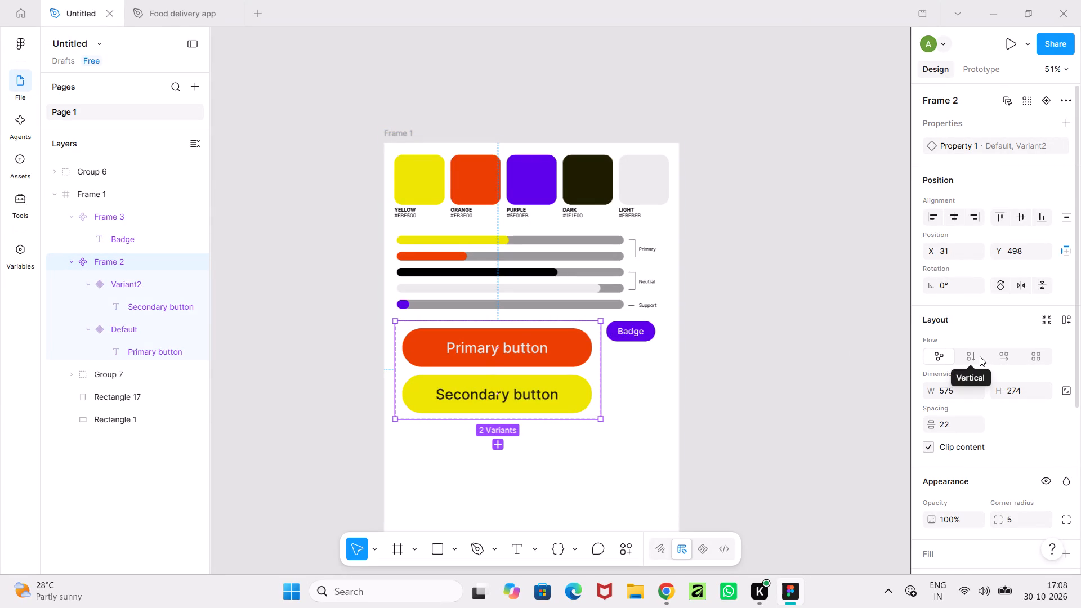
pyautogui.click(999, 357)
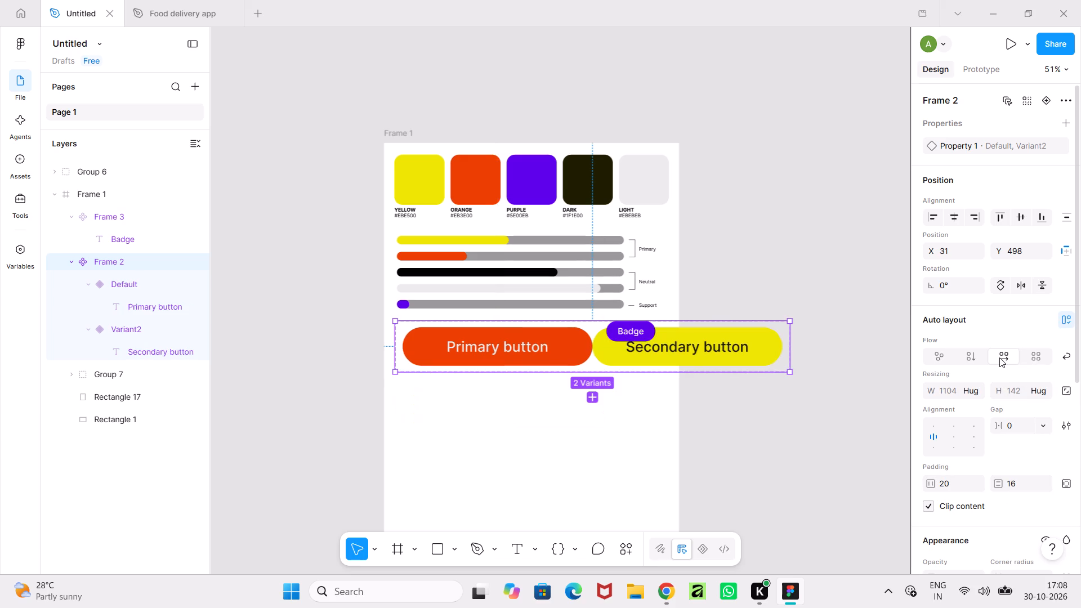
pyautogui.click(976, 357)
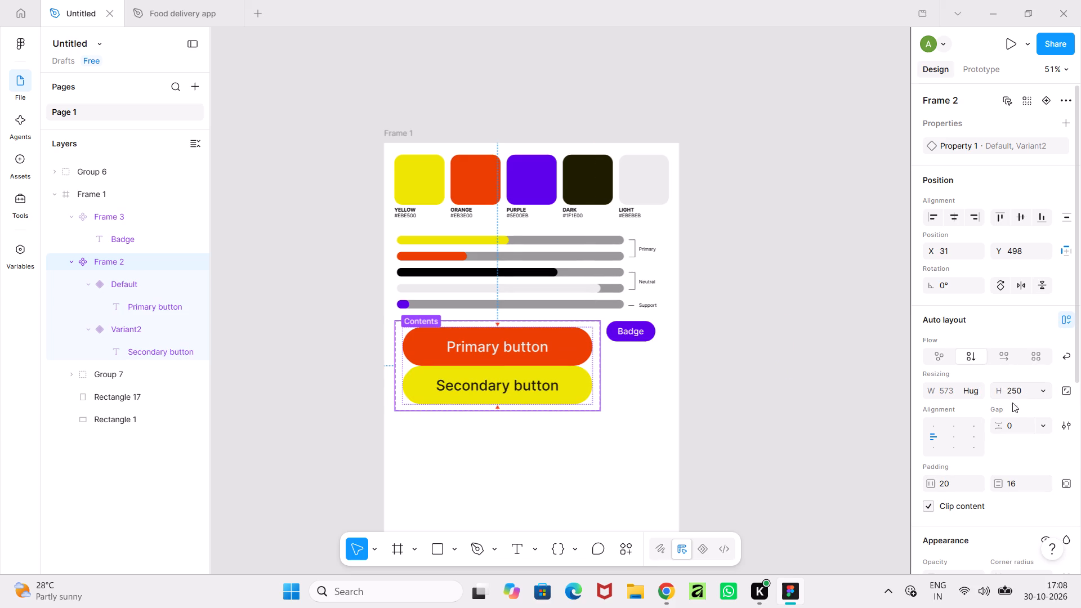
pyautogui.moveTo(1000, 426); pyautogui.dragTo(557, 299)
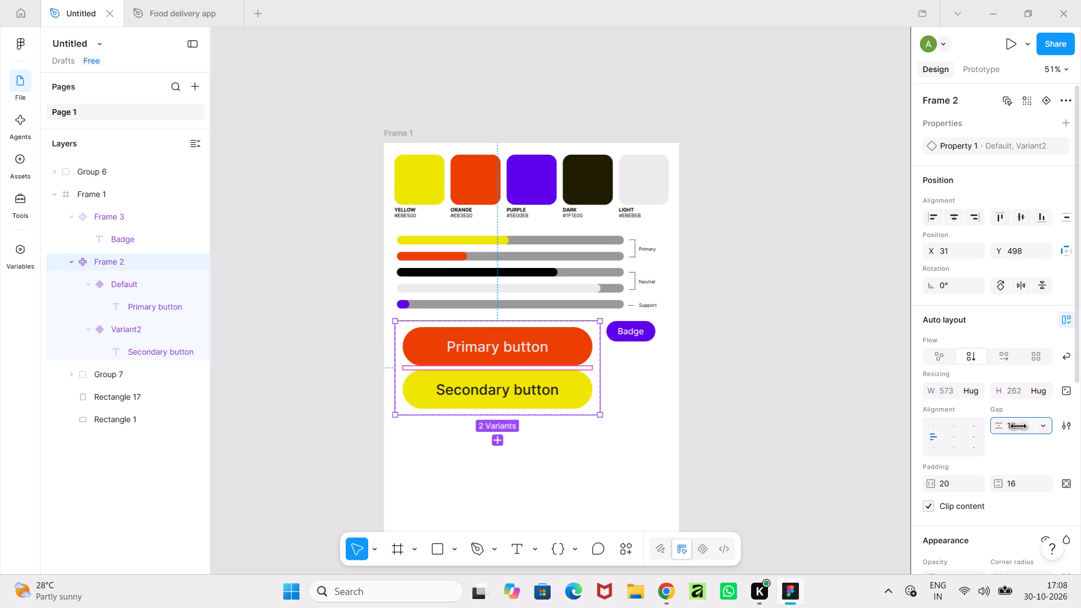
pyautogui.moveTo(557, 299); pyautogui.dragTo(567, 299)
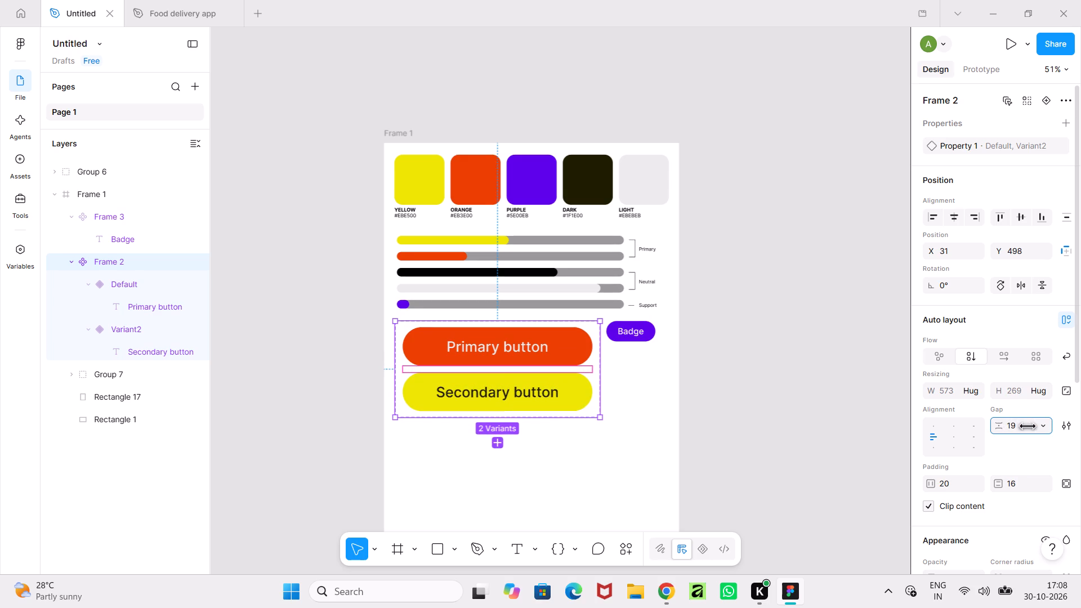
pyautogui.moveTo(567, 299); pyautogui.dragTo(1000, 426)
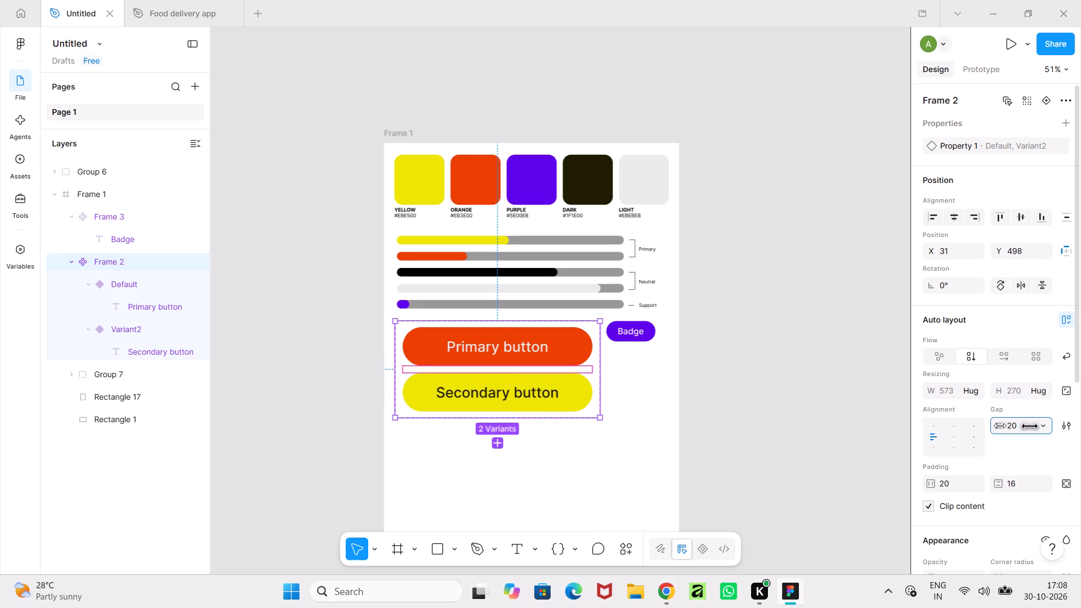
pyautogui.moveTo(1000, 426); pyautogui.dragTo(569, 299)
pyautogui.click(705, 435)
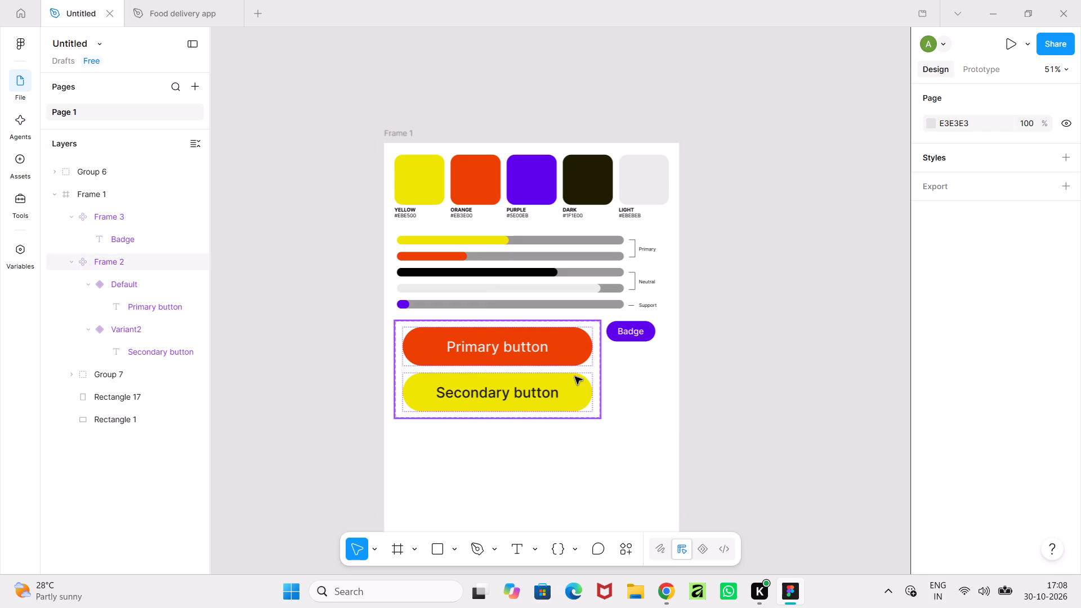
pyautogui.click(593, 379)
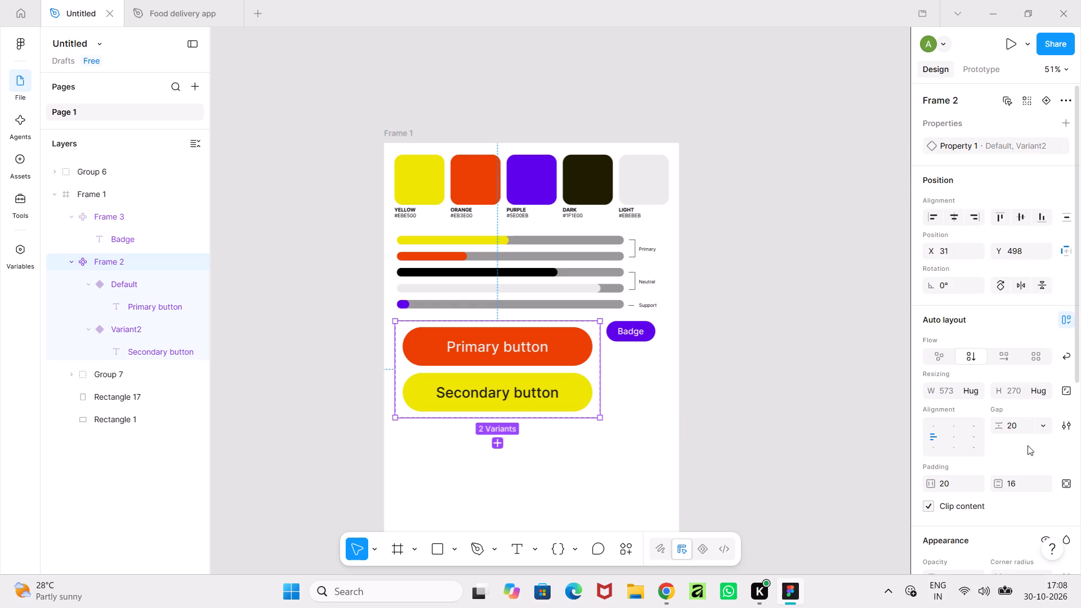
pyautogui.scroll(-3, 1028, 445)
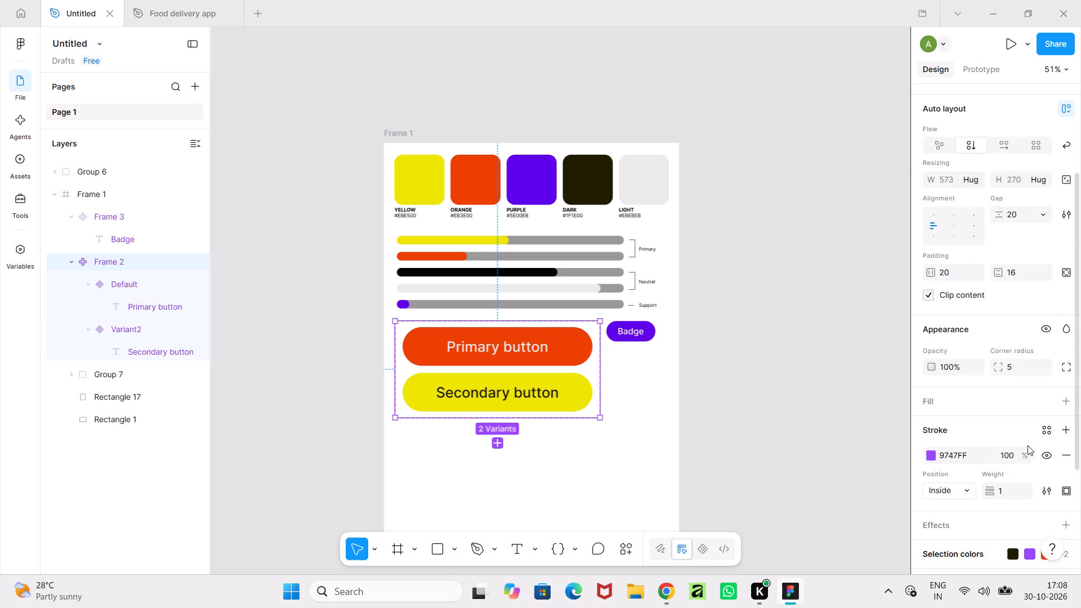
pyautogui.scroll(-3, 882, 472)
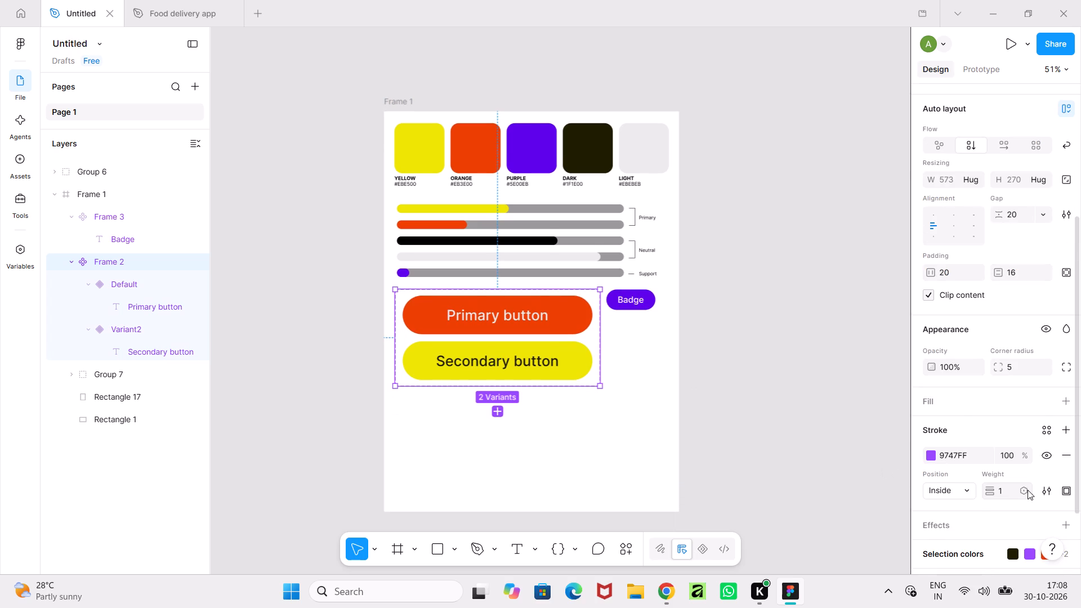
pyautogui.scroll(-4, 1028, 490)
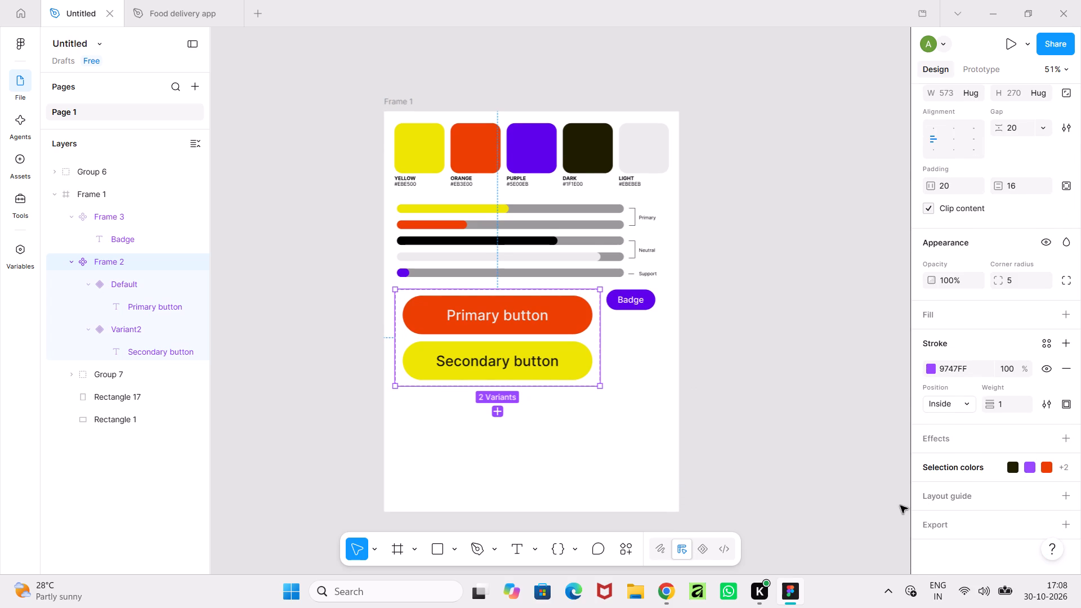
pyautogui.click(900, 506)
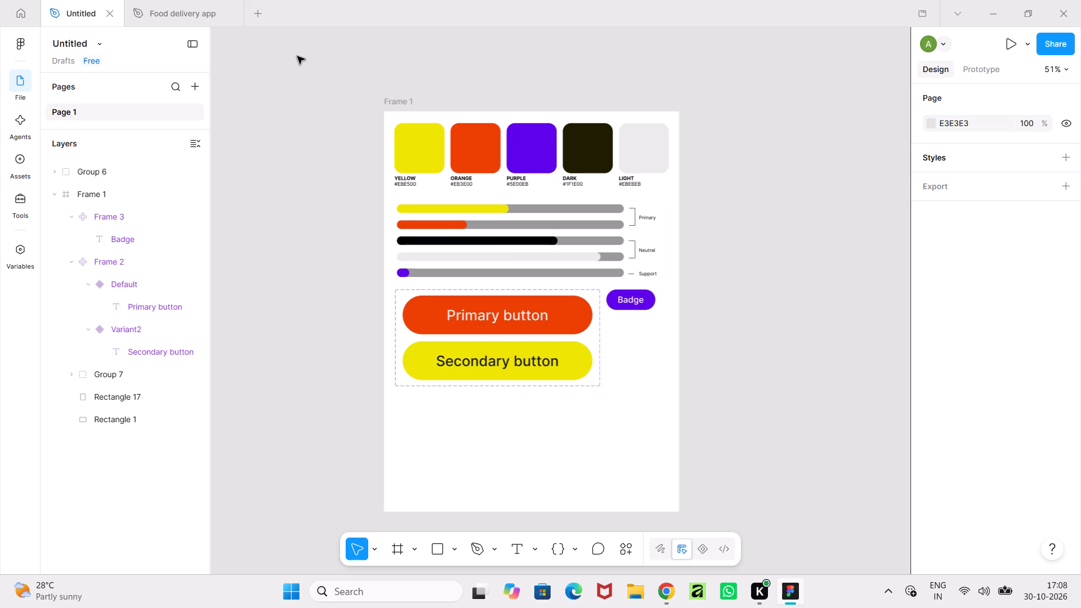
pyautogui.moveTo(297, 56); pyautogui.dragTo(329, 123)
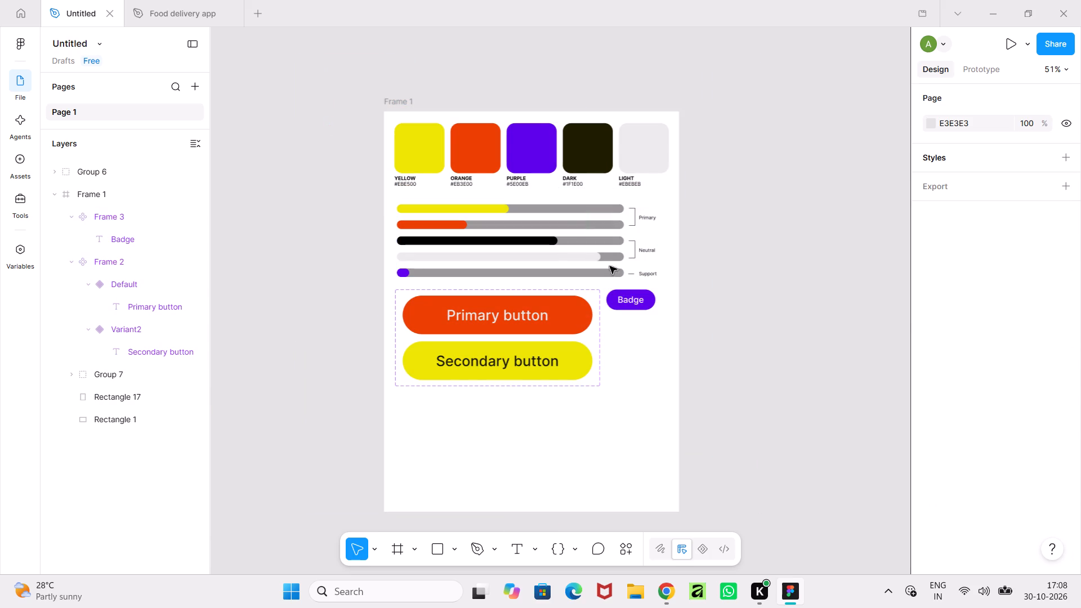
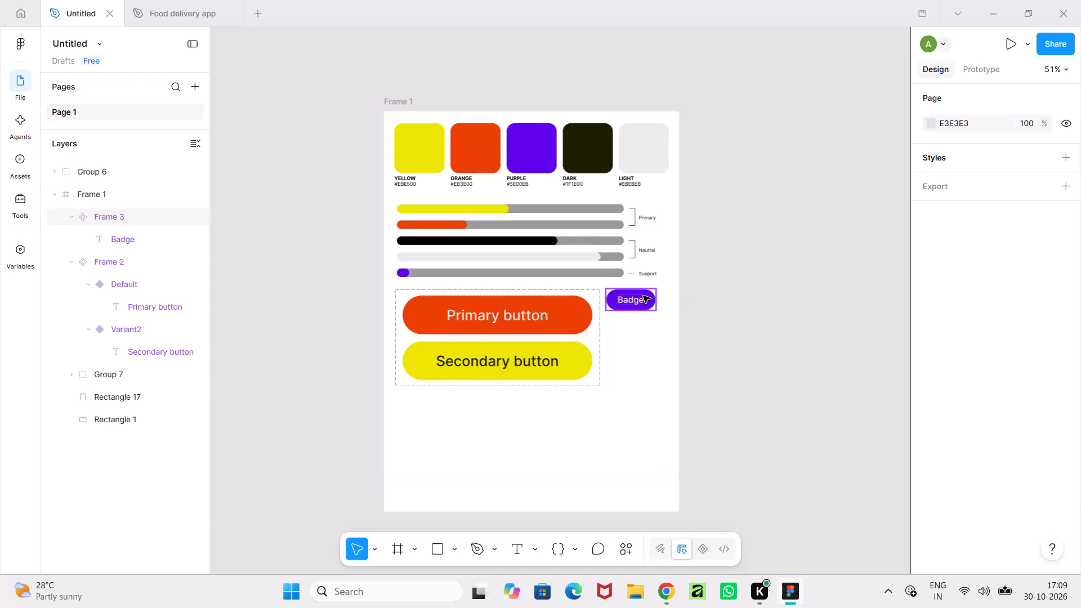
# Lock the aspect ratio of the purple badge component, Frame 3, and scale it down slightly beside the primary button.
pyautogui.click(643, 296)
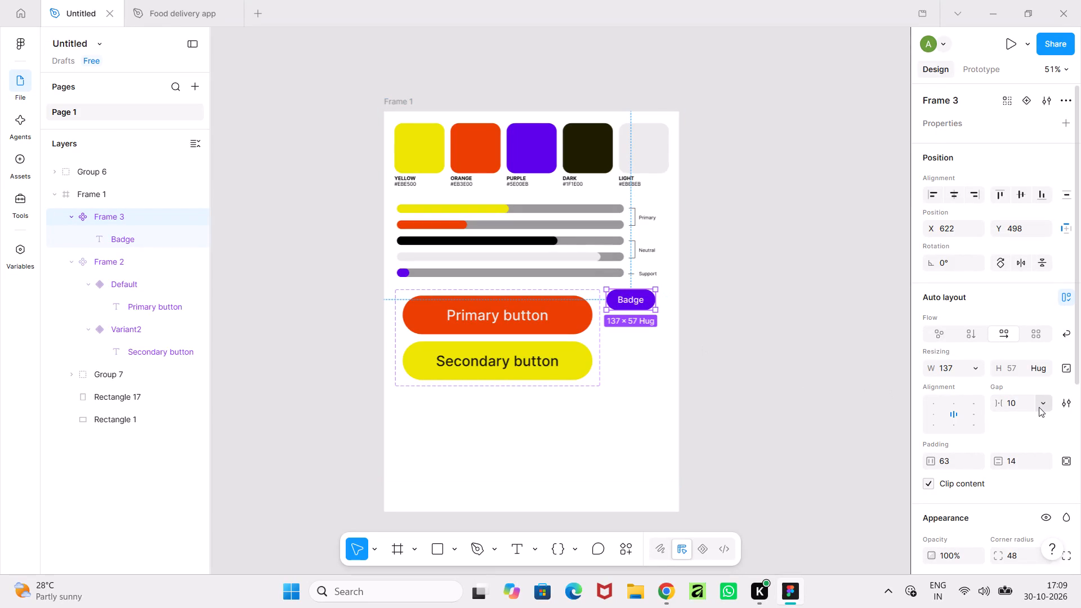
pyautogui.click(1069, 407)
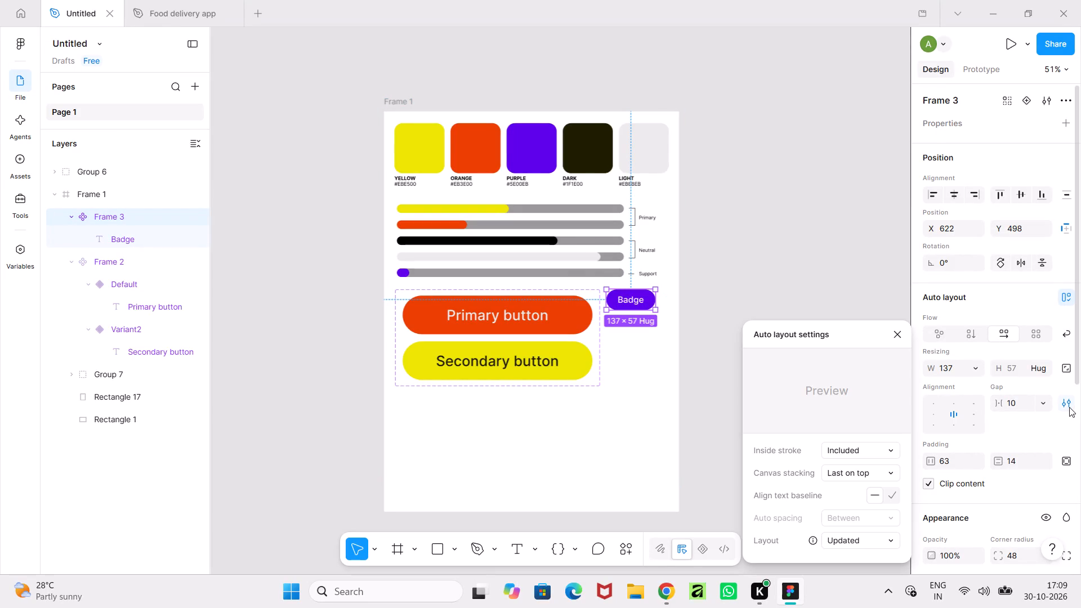
pyautogui.click(1069, 407)
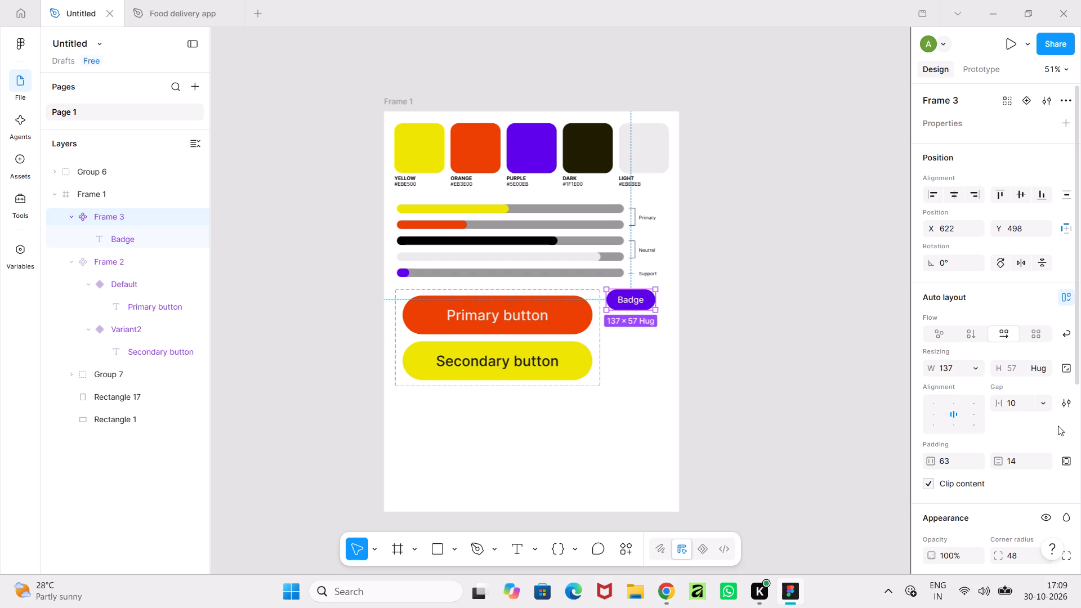
pyautogui.click(1064, 375)
pyautogui.click(651, 306)
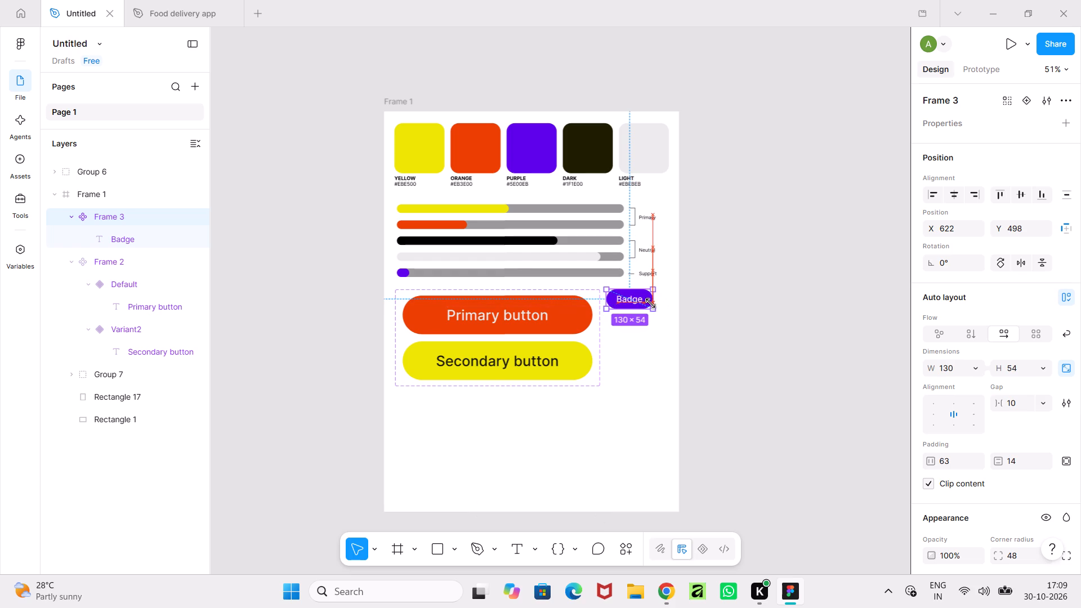
pyautogui.click(654, 301)
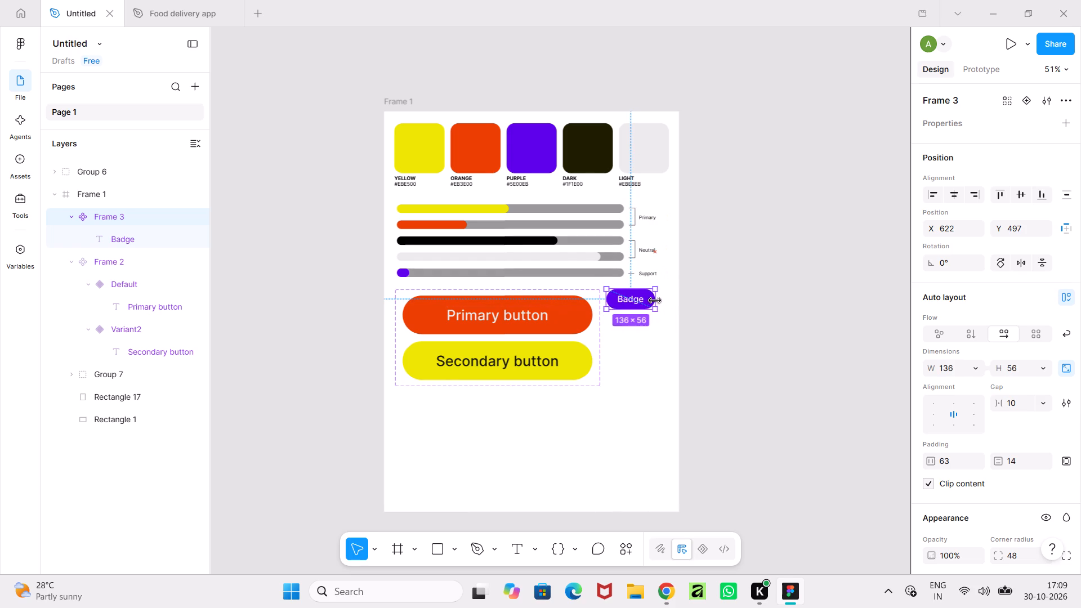
pyautogui.click(783, 356)
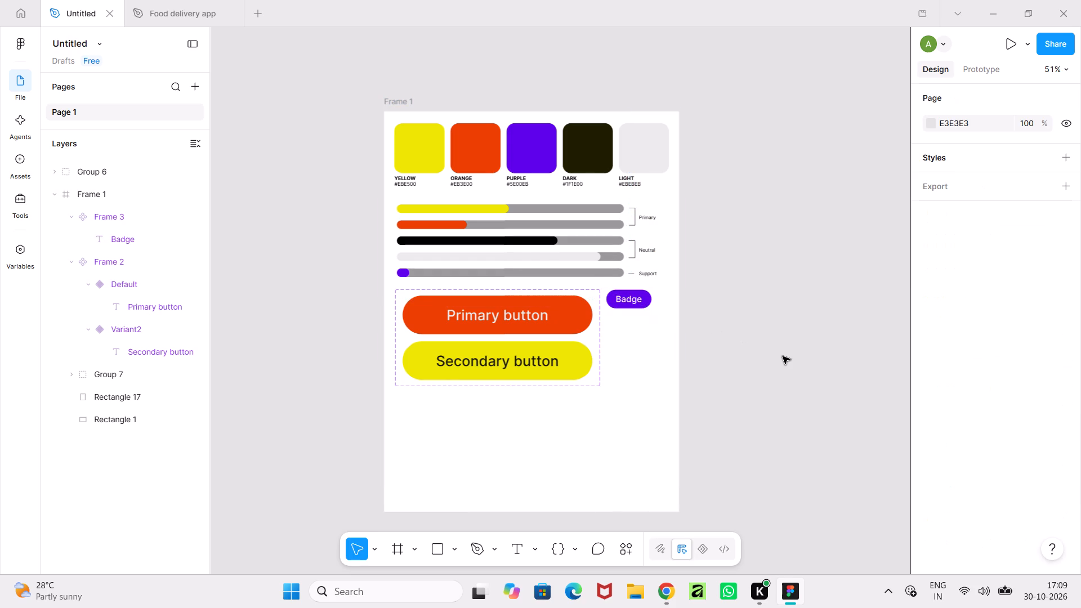